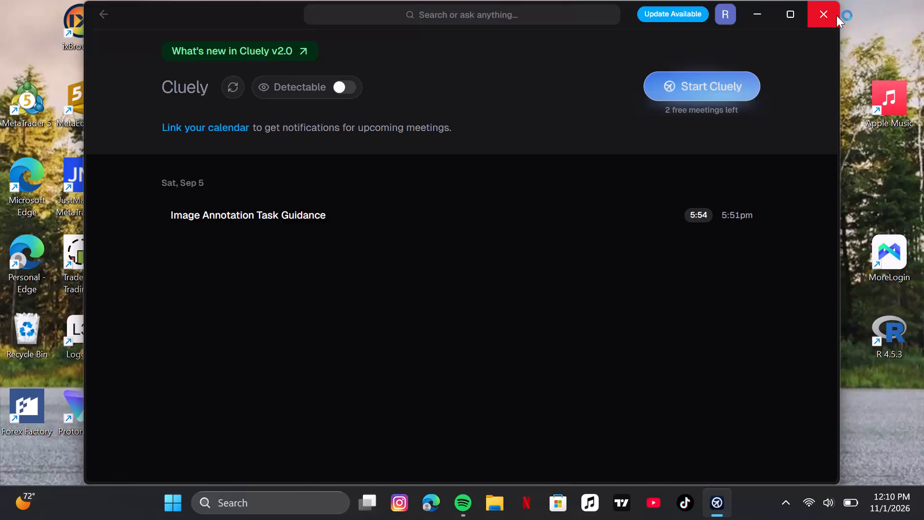
# Close the Cluely window to get back to the desktop.
pyautogui.click(836, 15)
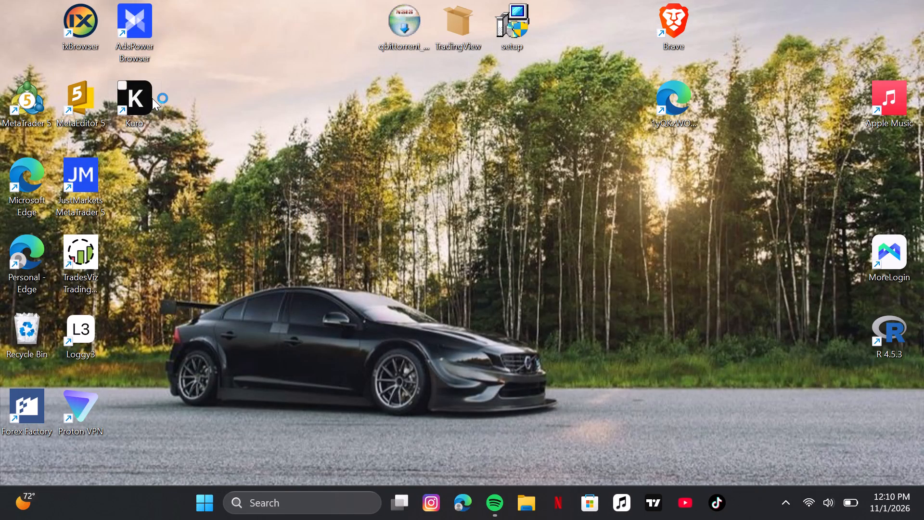
# Launch the Kuro application from its desktop shortcut.
pyautogui.click(152, 98)
pyautogui.doubleClick(149, 98)
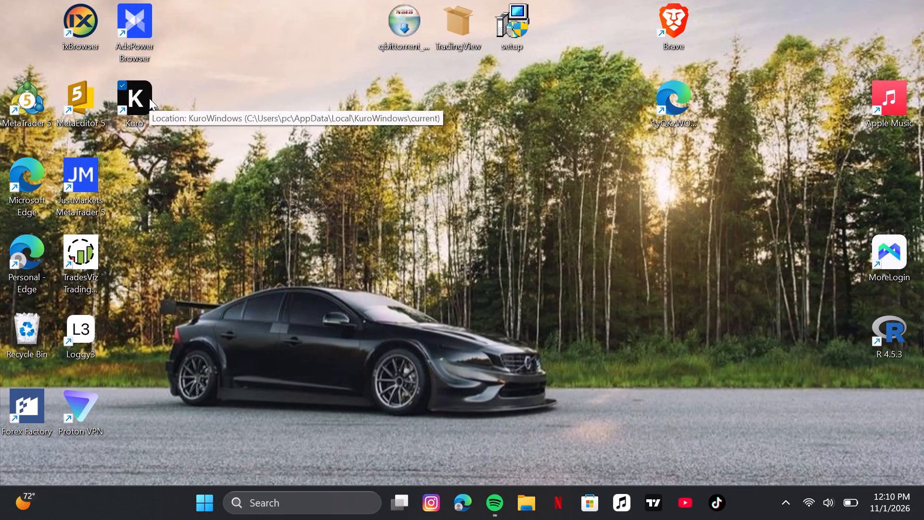
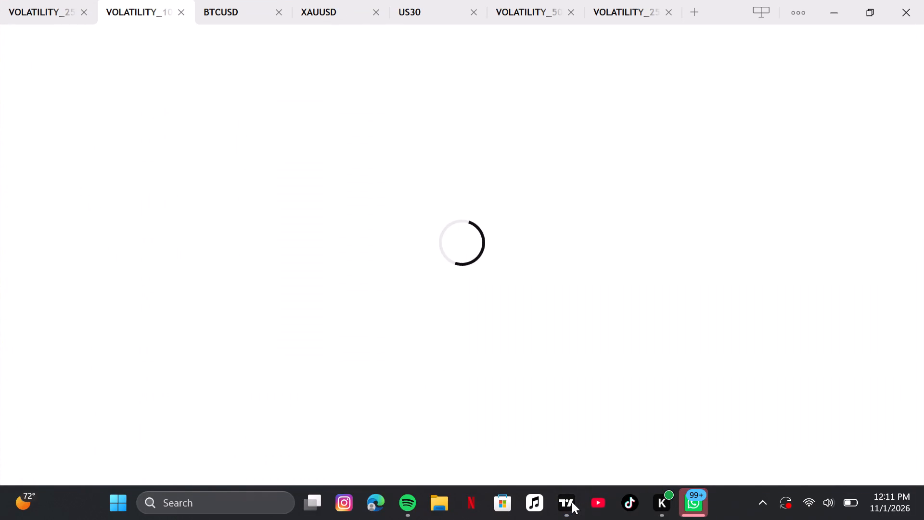
# Switch to Spotify, resume the current song, unmute it and raise the volume to nearly full, then minimise the player.
pyautogui.click(421, 509)
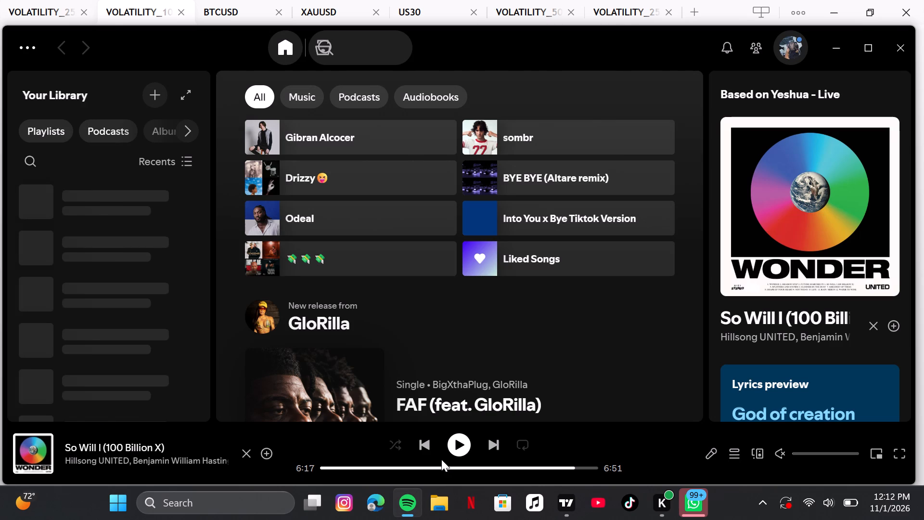
pyautogui.click(461, 447)
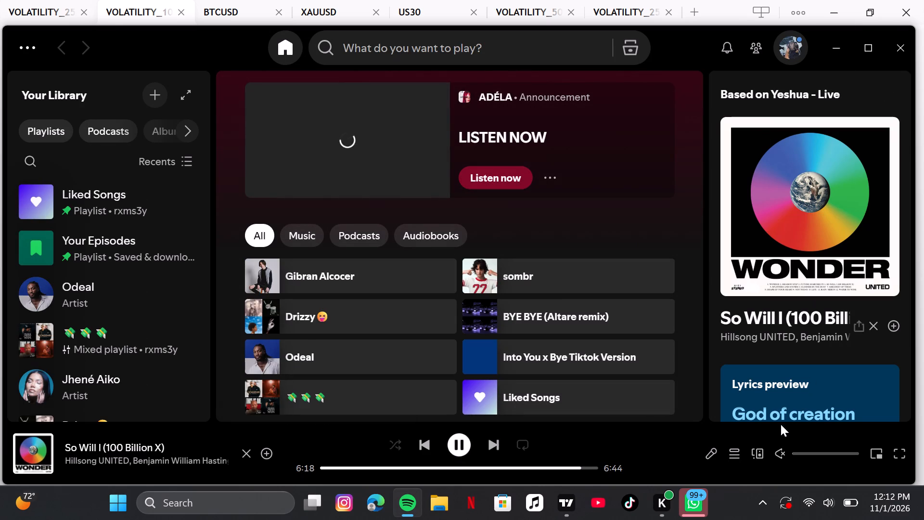
pyautogui.click(776, 452)
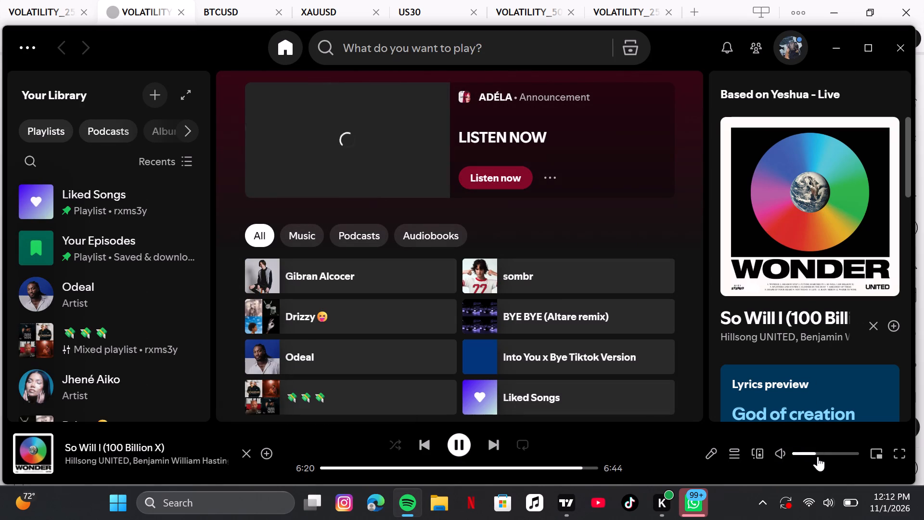
pyautogui.moveTo(818, 455); pyautogui.dragTo(851, 456)
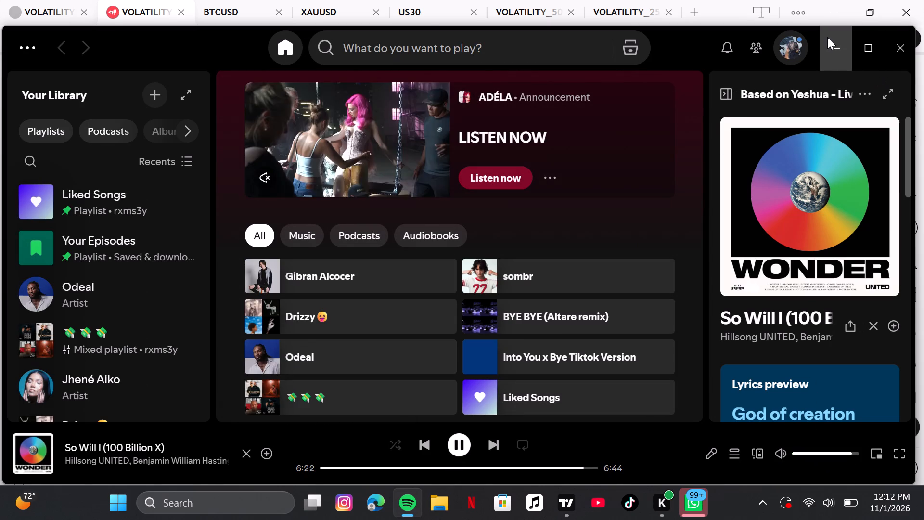
pyautogui.moveTo(851, 452); pyautogui.dragTo(874, 449)
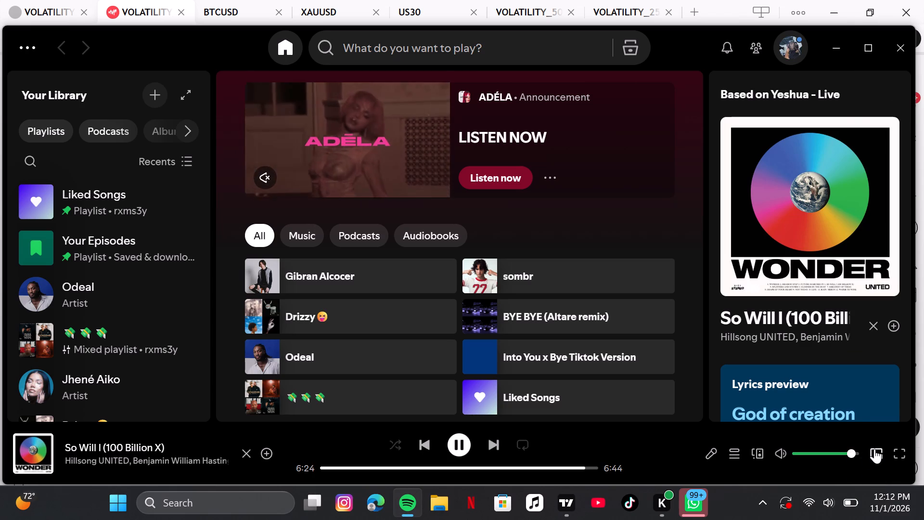
pyautogui.click(848, 43)
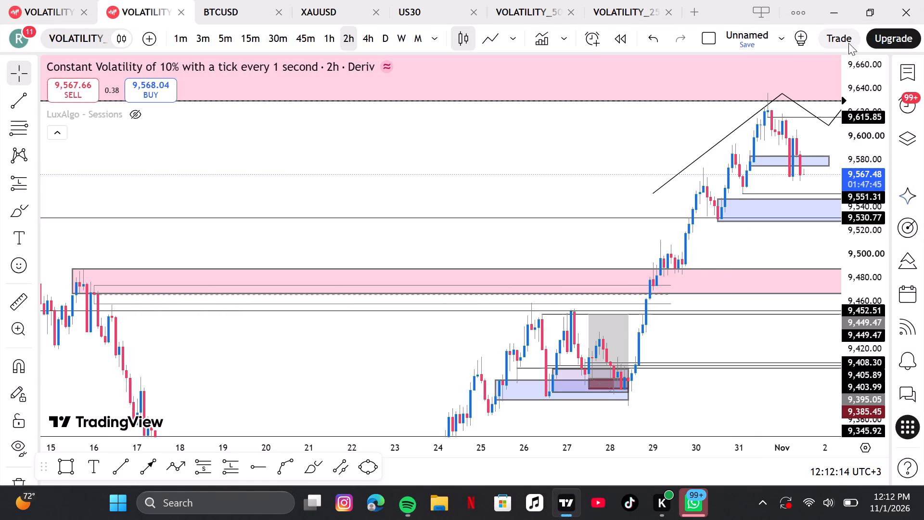
# Look over recent price on the Volatility 10 chart and switch to the BTCUSD chart.
pyautogui.moveTo(592, 171); pyautogui.dragTo(485, 156)
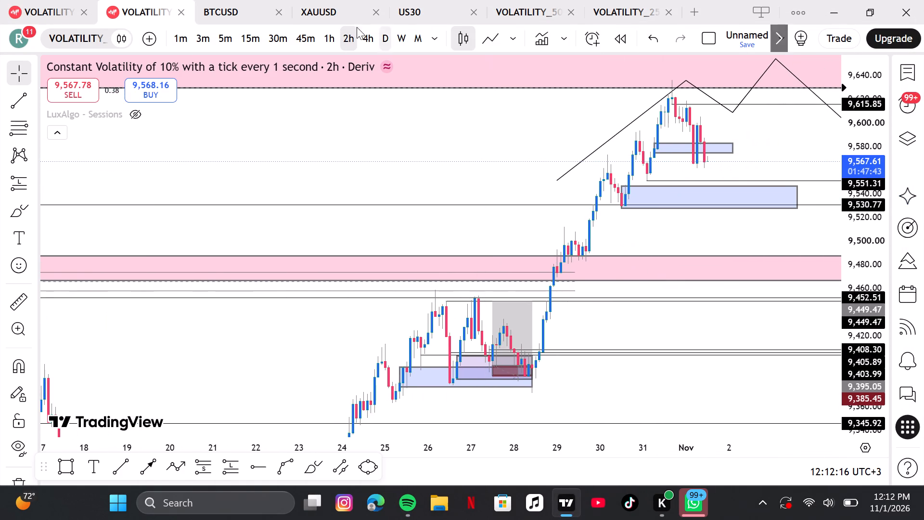
pyautogui.click(221, 0)
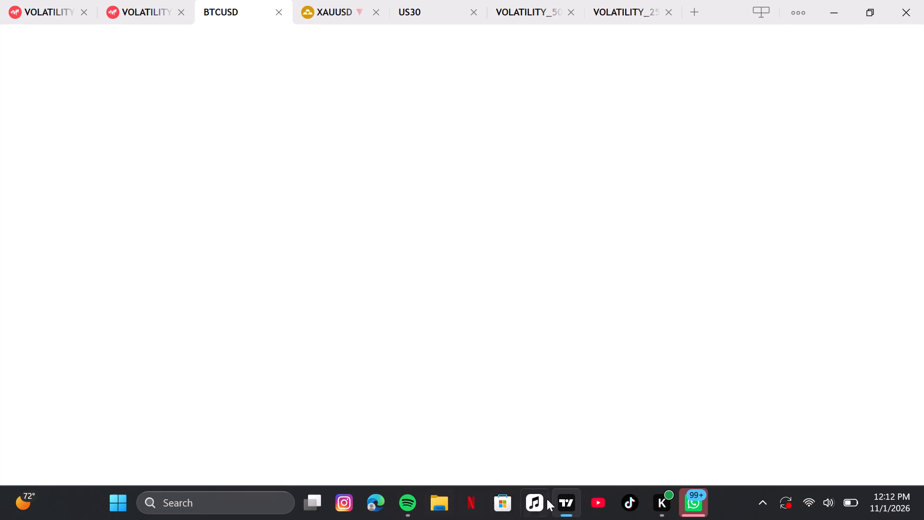
# In Apple Music, search for "mega", open the artist Megan Thee Stallion, start playback and minimise the player.
pyautogui.click(535, 508)
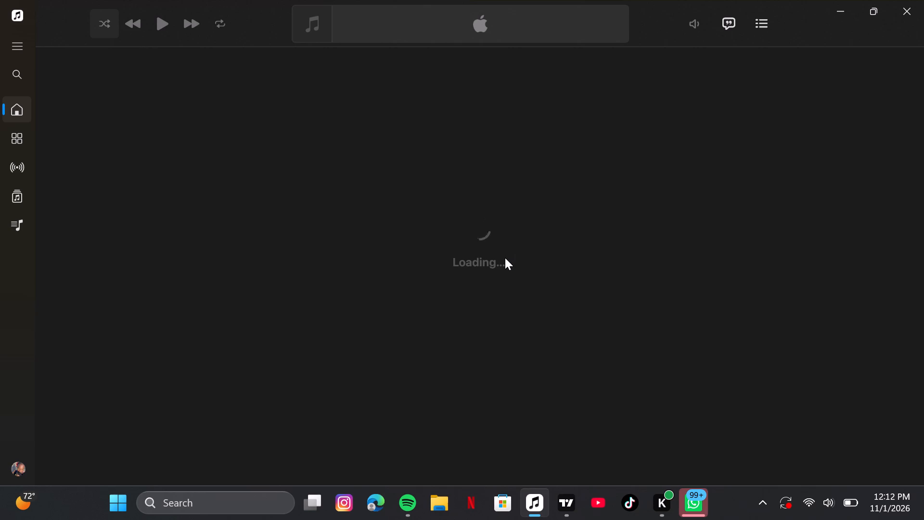
pyautogui.click(5, 75)
pyautogui.click(42, 71)
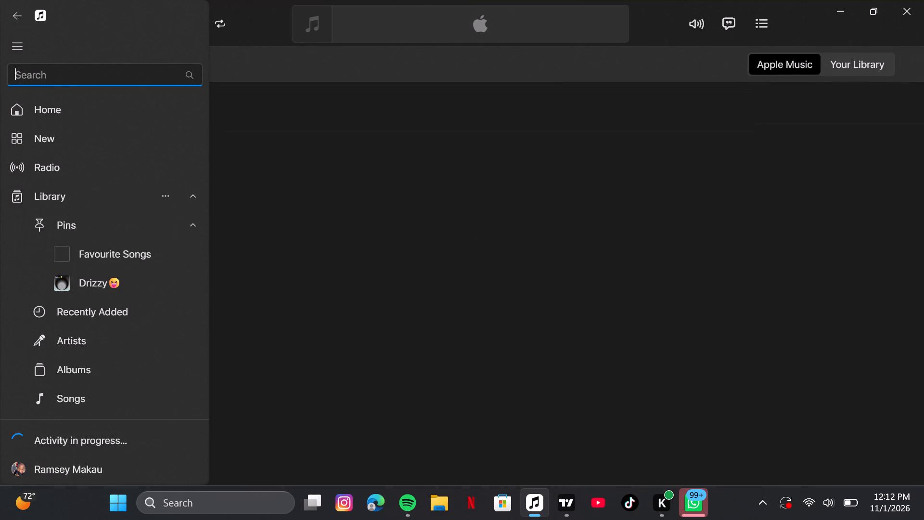
pyautogui.write('mega')
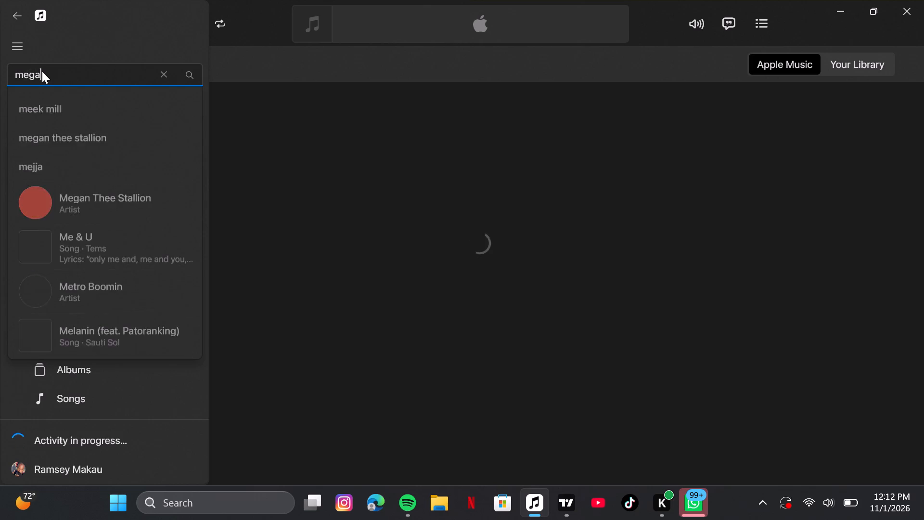
pyautogui.click(46, 216)
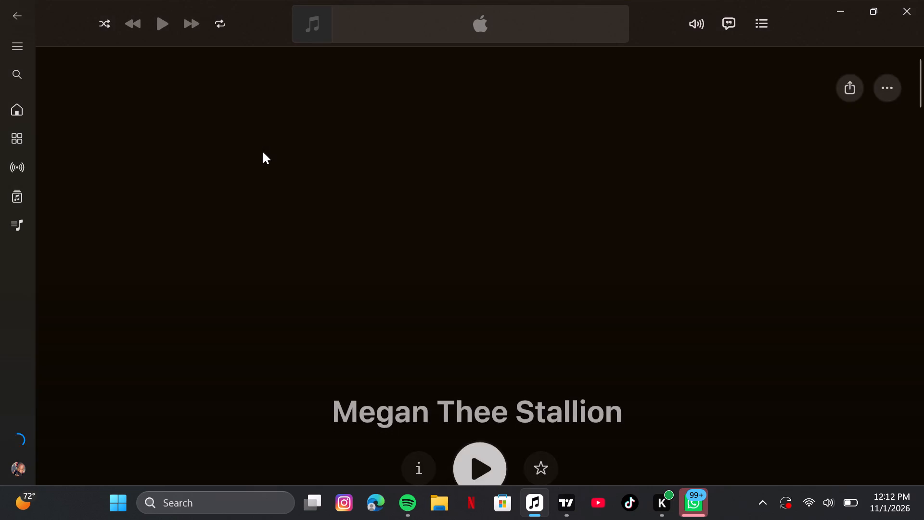
pyautogui.click(484, 450)
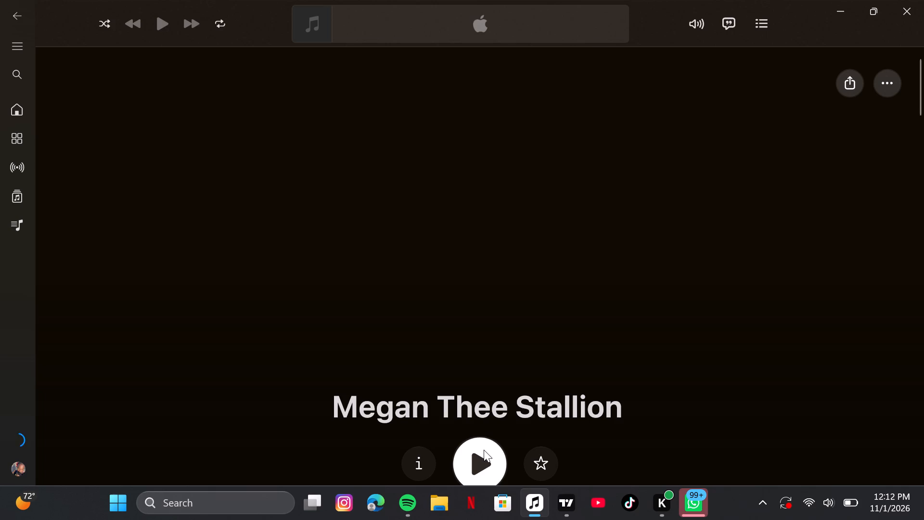
pyautogui.click(855, 8)
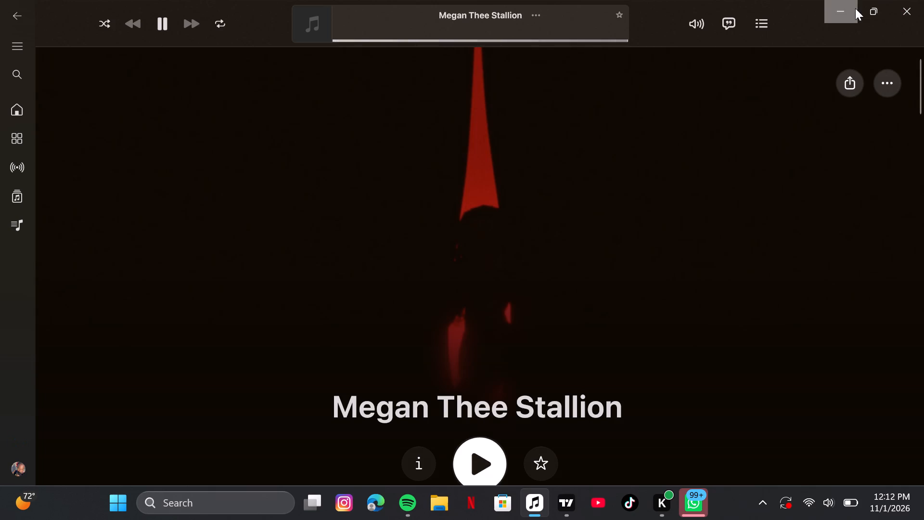
# Examine the latest price action and zones on the 15m BTCUSD chart.
pyautogui.moveTo(642, 137); pyautogui.dragTo(498, 132)
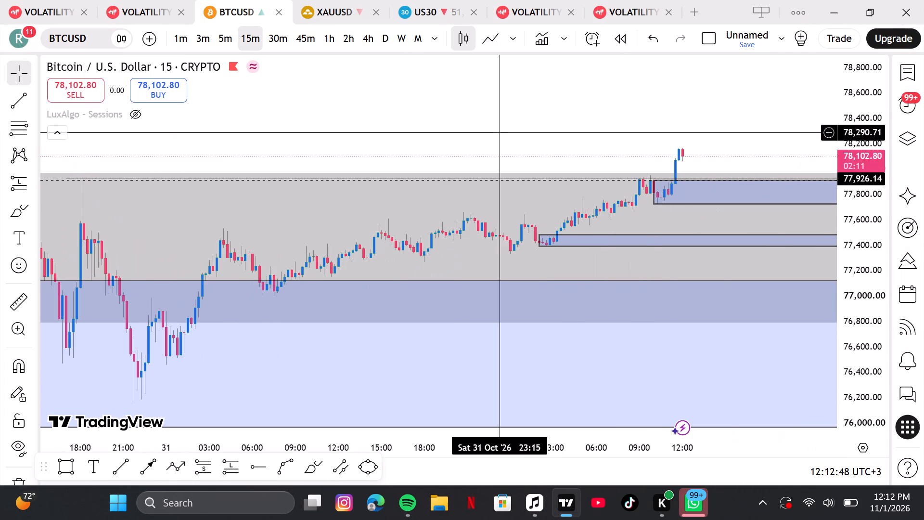
pyautogui.moveTo(876, 304); pyautogui.dragTo(870, 5)
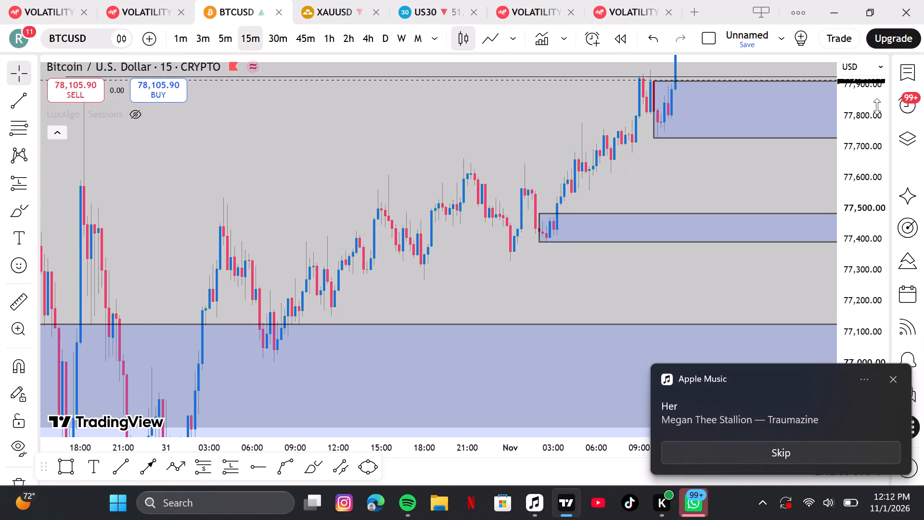
pyautogui.moveTo(877, 106); pyautogui.dragTo(874, 170)
pyautogui.moveTo(868, 162); pyautogui.dragTo(869, 171)
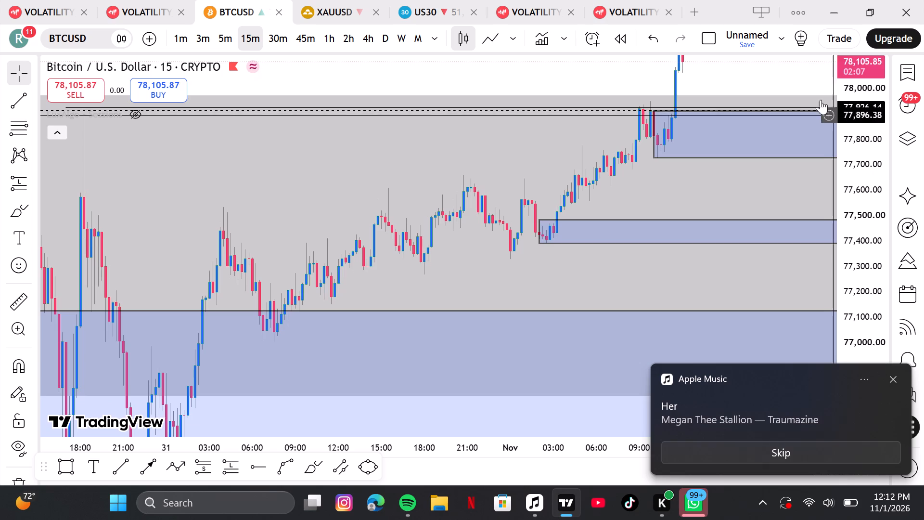
pyautogui.moveTo(778, 78); pyautogui.dragTo(630, 104)
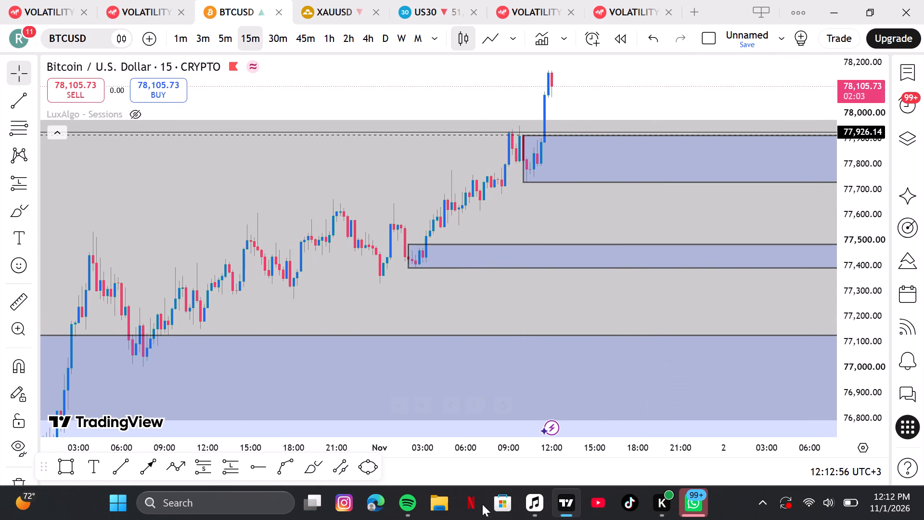
# Switch to Apple Music, bring up its volume control and return to the charts.
pyautogui.click(542, 507)
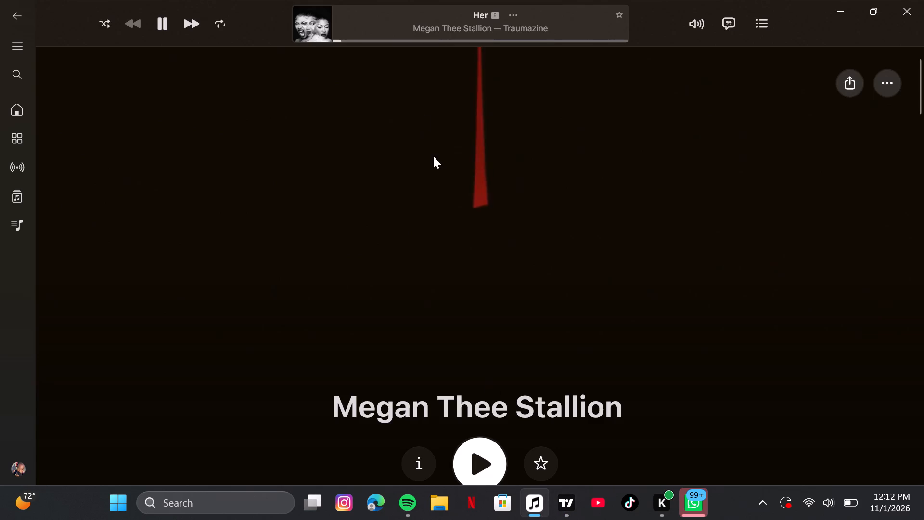
pyautogui.doubleClick(693, 20)
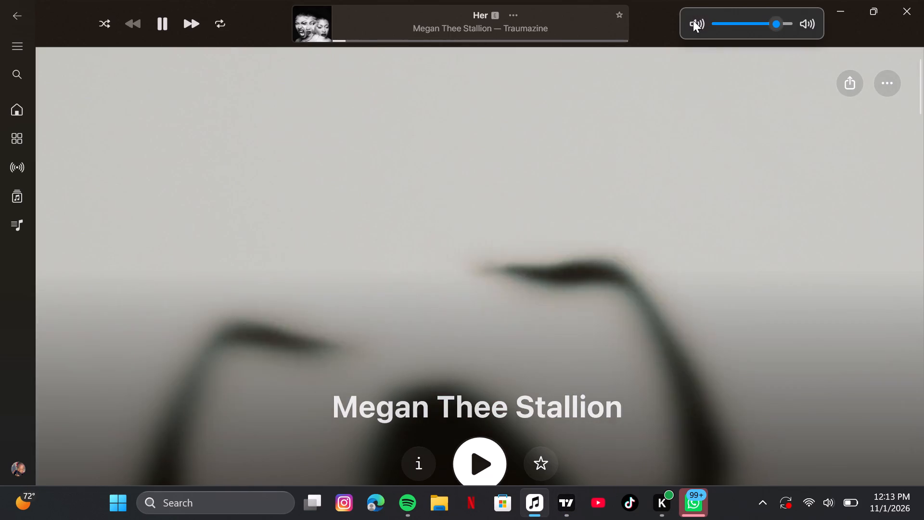
pyautogui.click(693, 20)
pyautogui.click(845, 5)
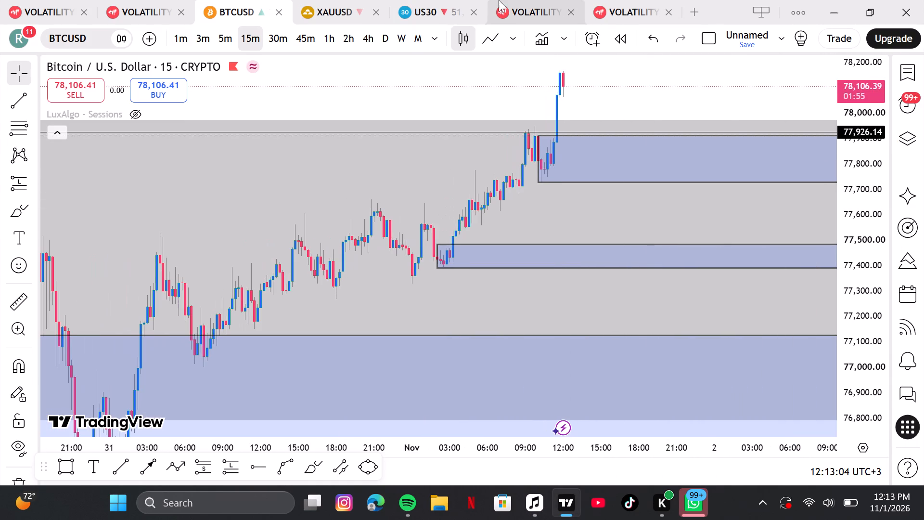
# Open the Volatility 50 chart on the 4h timeframe and examine price around its sell and buy zones.
pyautogui.click(519, 0)
pyautogui.moveTo(556, 378); pyautogui.dragTo(548, 377)
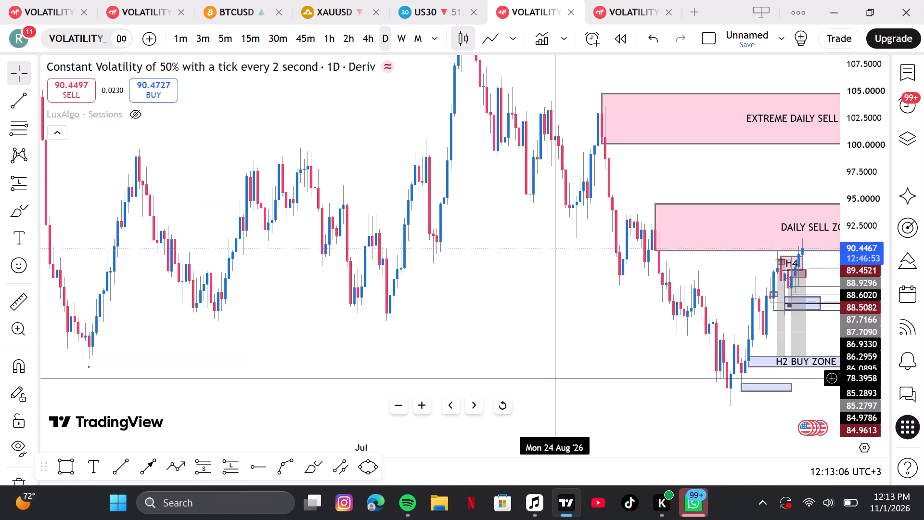
pyautogui.moveTo(548, 377); pyautogui.dragTo(346, 325)
pyautogui.moveTo(428, 362); pyautogui.dragTo(357, 355)
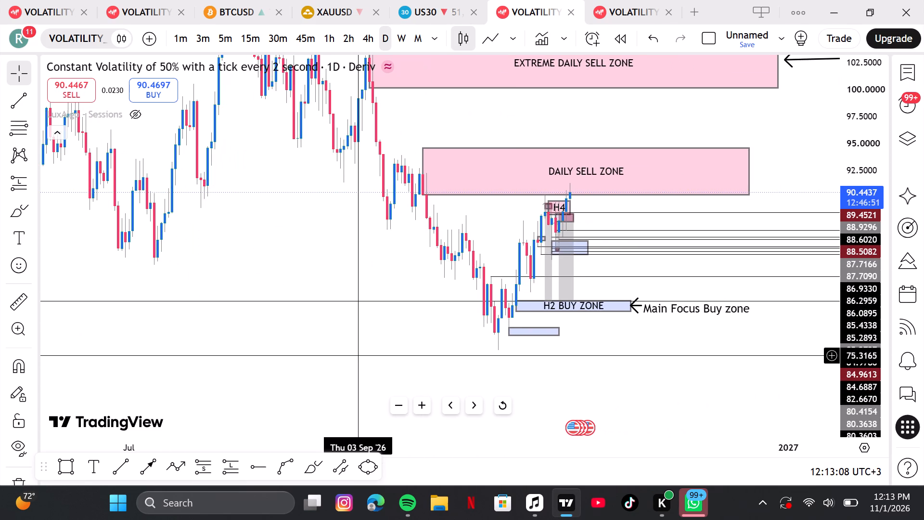
pyautogui.click(358, 46)
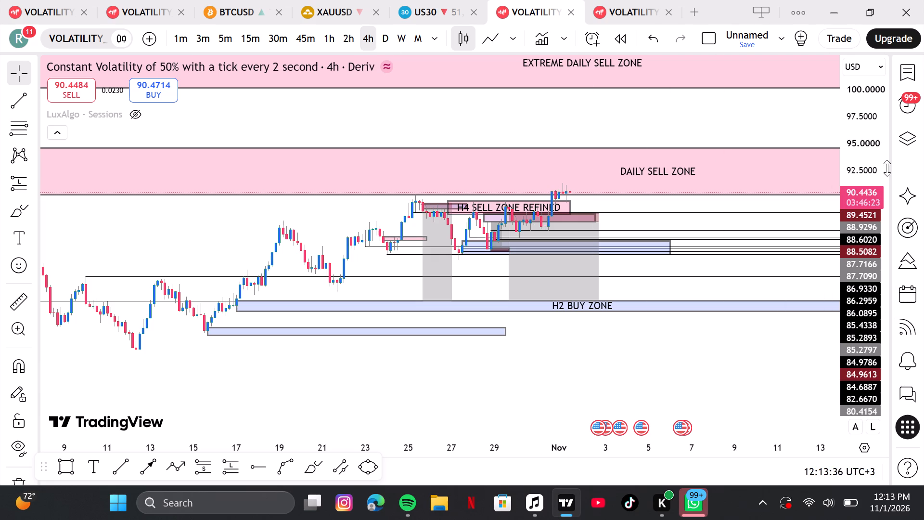
pyautogui.moveTo(859, 294); pyautogui.dragTo(865, 0)
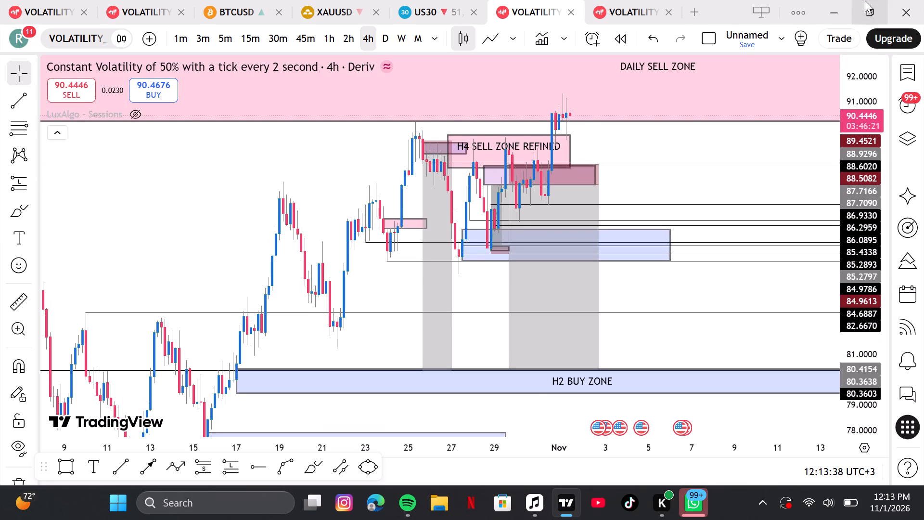
# Open the Volatility 25 chart, bring its latest candles into view and restore the closed connection.
pyautogui.click(69, 21)
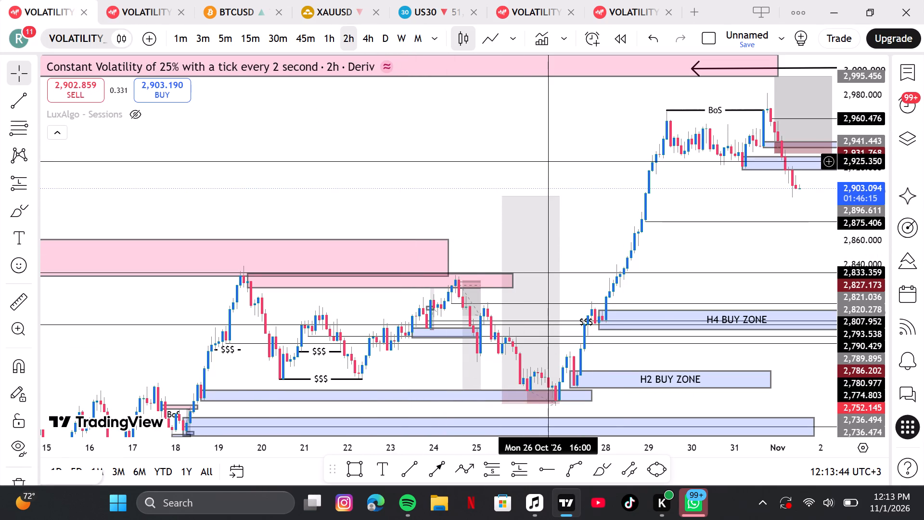
pyautogui.click(505, 145)
pyautogui.moveTo(463, 138); pyautogui.dragTo(432, 158)
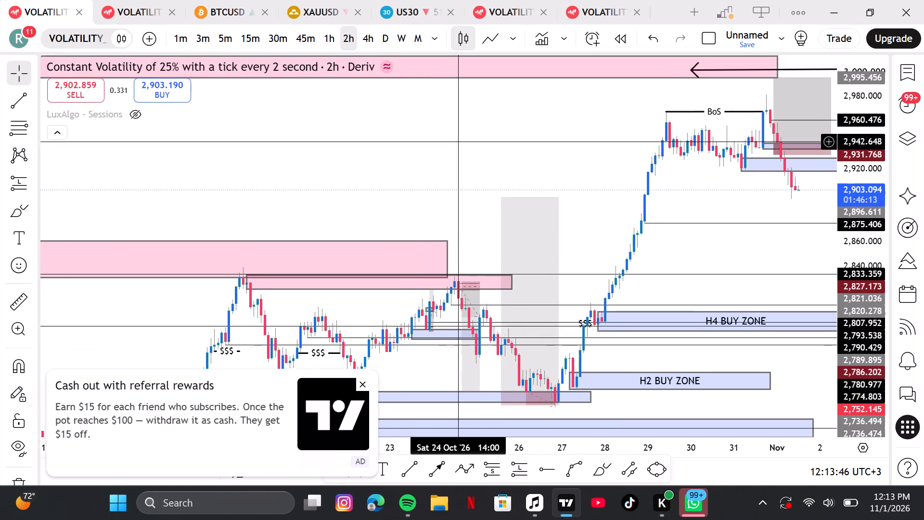
pyautogui.moveTo(432, 158); pyautogui.dragTo(85, 187)
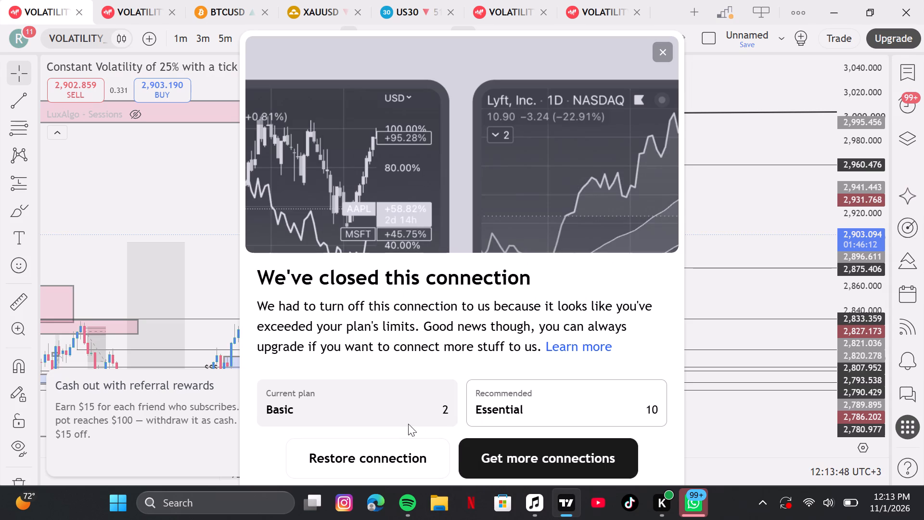
pyautogui.click(410, 466)
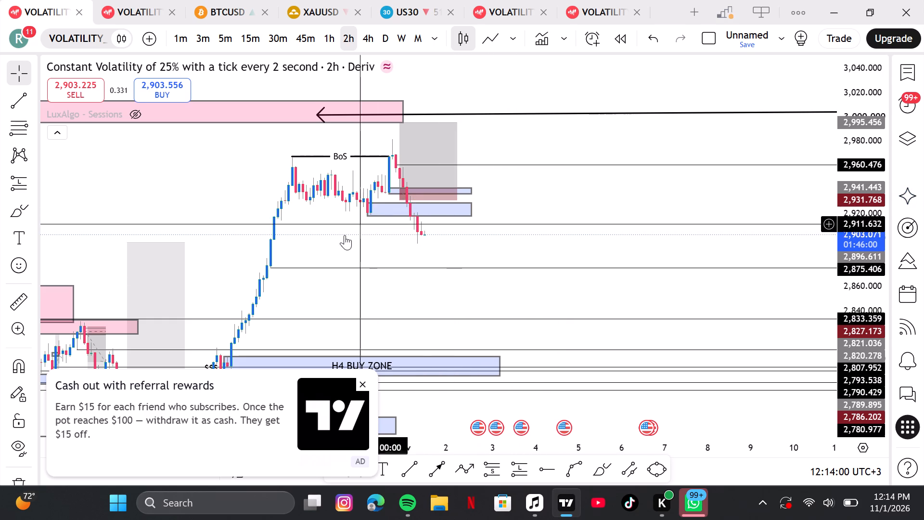
# Delete the two small blue zones and the position drawing around the latest drop, plus the horizontal ray at 2,960.476.
pyautogui.keyDown('ctrl'); pyautogui.moveTo(344, 235); pyautogui.dragTo(512, 162); pyautogui.keyUp('ctrl')
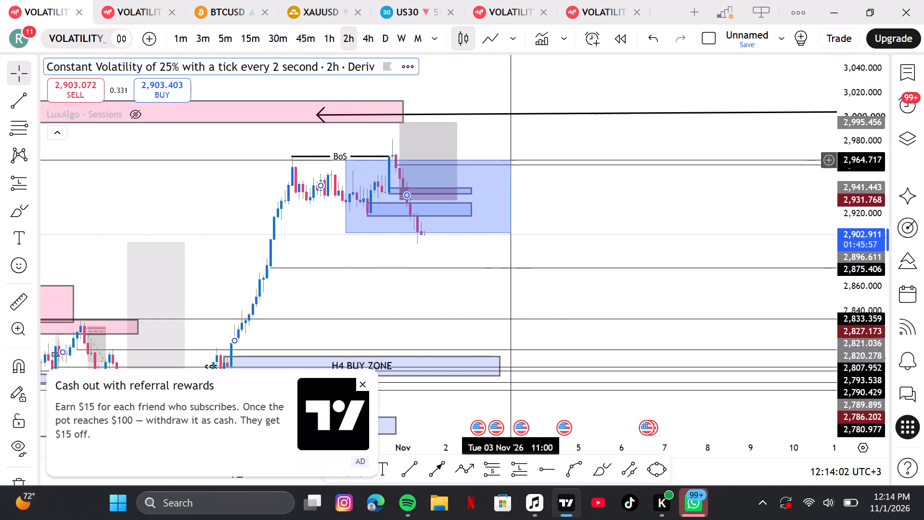
pyautogui.keyDown('ctrl'); pyautogui.moveTo(512, 162); pyautogui.dragTo(528, 170); pyautogui.keyUp('ctrl')
pyautogui.press('BackSpace')
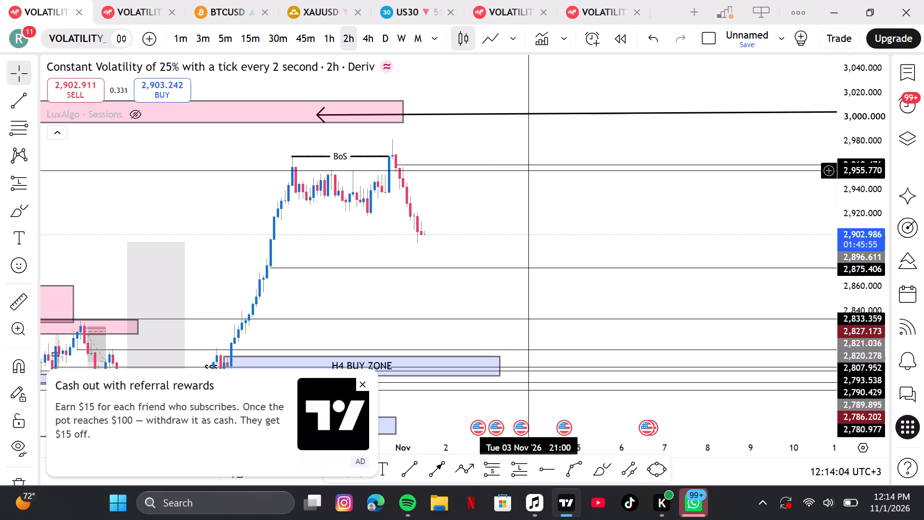
pyautogui.click(549, 166)
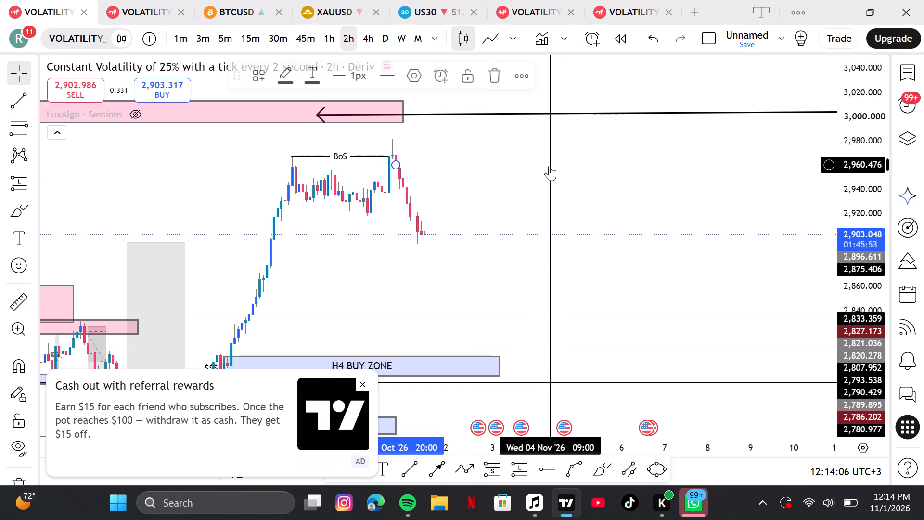
pyautogui.press('BackSpace')
# Clear the selection on the Volatility 25 chart and switch it to the 4h timeframe.
pyautogui.moveTo(557, 235); pyautogui.dragTo(642, 195)
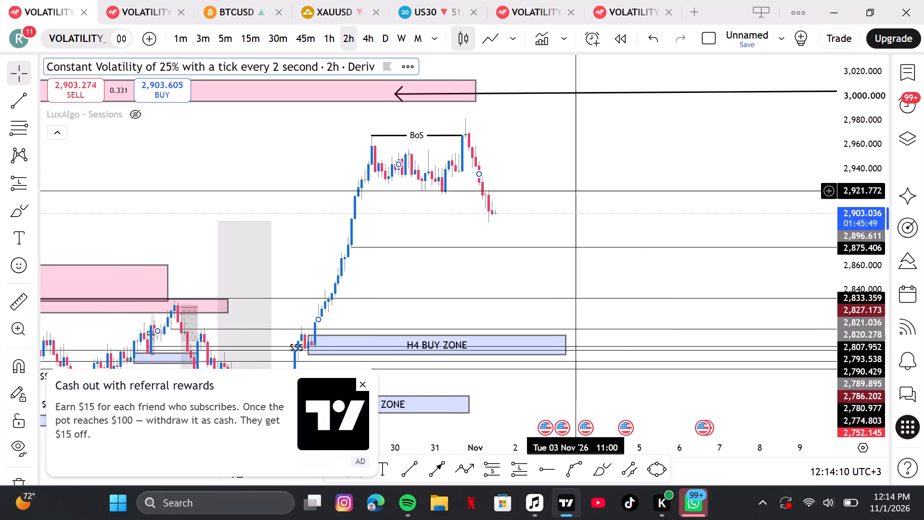
pyautogui.click(643, 230)
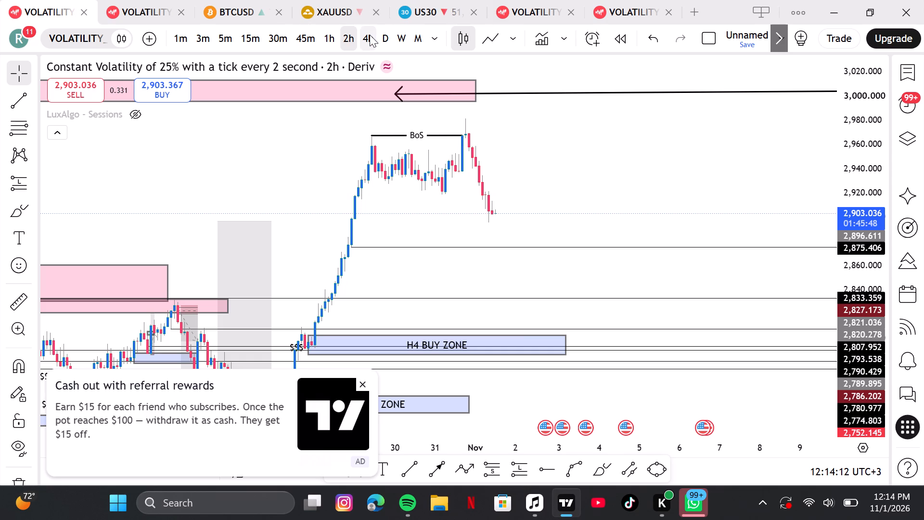
pyautogui.click(370, 35)
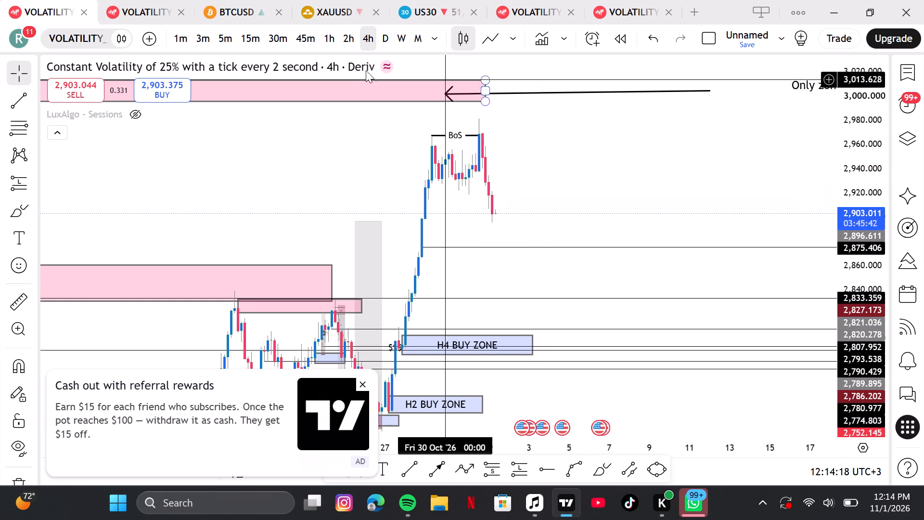
# Switch the Volatility 25 chart to the 2h timeframe and dismiss the advert covering it.
pyautogui.click(357, 31)
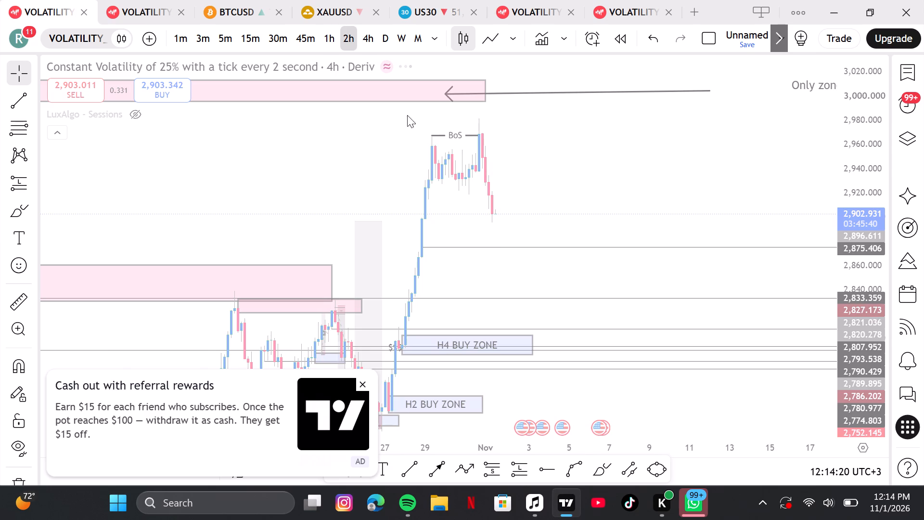
pyautogui.click(363, 376)
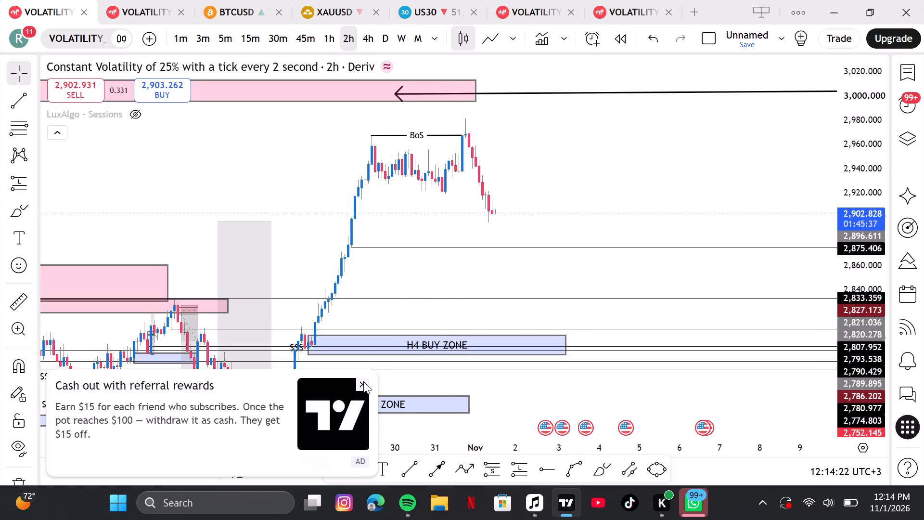
pyautogui.click(363, 381)
pyautogui.moveTo(706, 212); pyautogui.dragTo(705, 218)
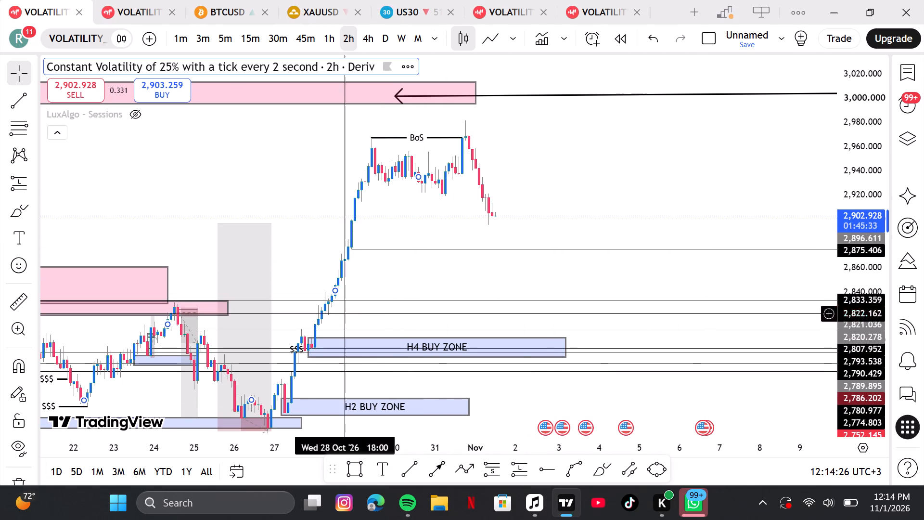
# Draw a horizontal trend line at about 2,918.8 under the recent lows, ending 1 Nov 06:00, and apply the BoS label template.
pyautogui.click(411, 472)
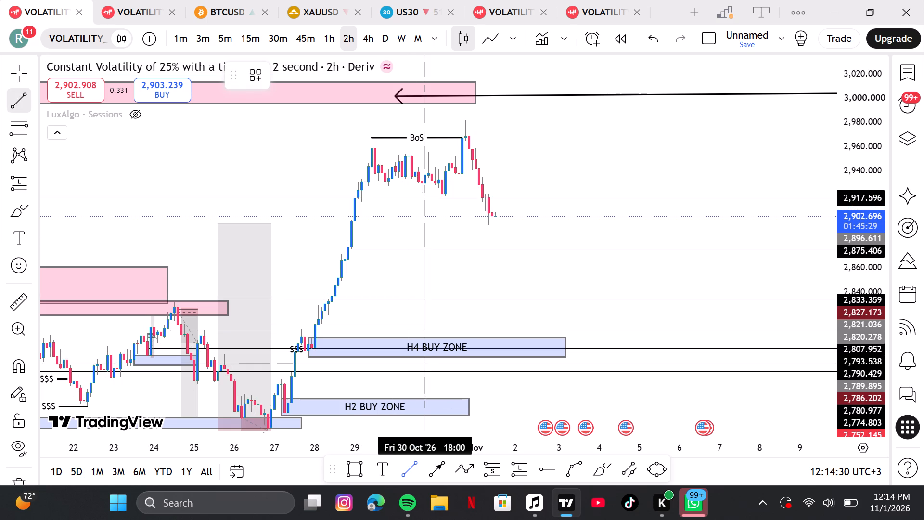
pyautogui.moveTo(431, 197); pyautogui.dragTo(473, 197)
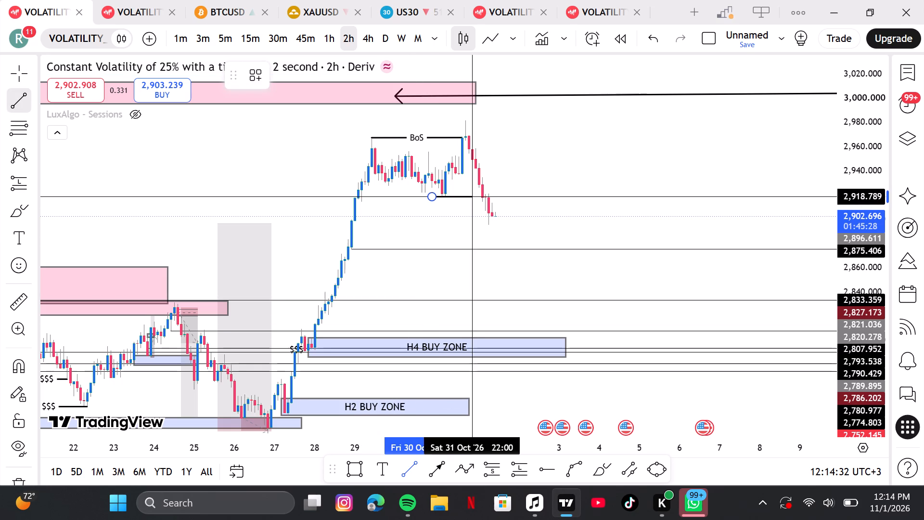
pyautogui.moveTo(473, 197); pyautogui.dragTo(483, 197)
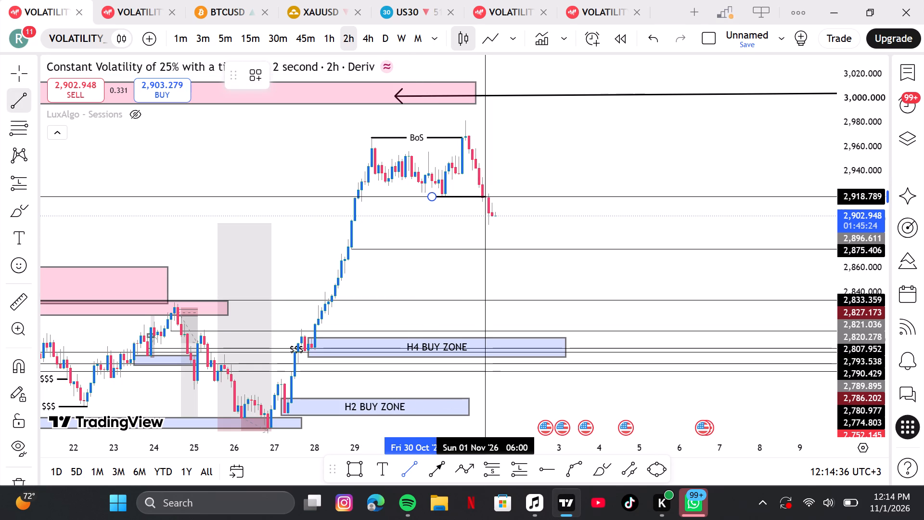
pyautogui.click(486, 197)
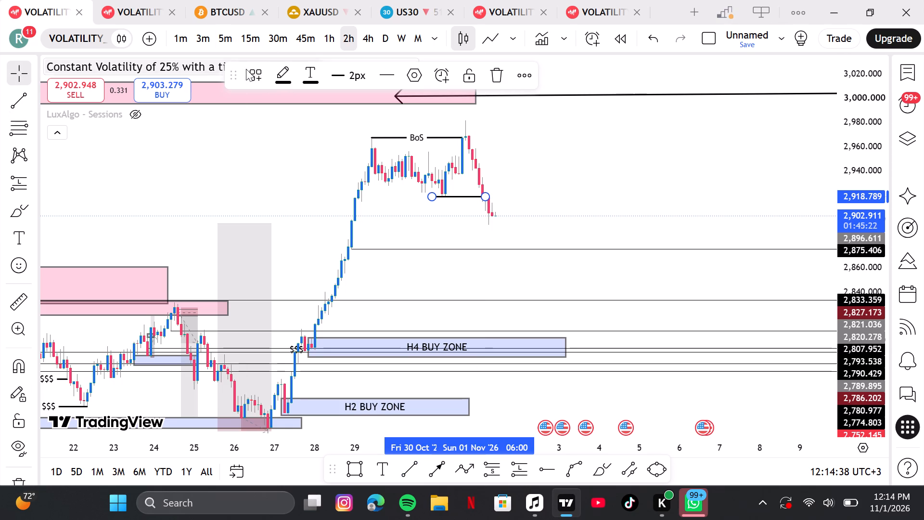
pyautogui.click(246, 69)
pyautogui.click(308, 168)
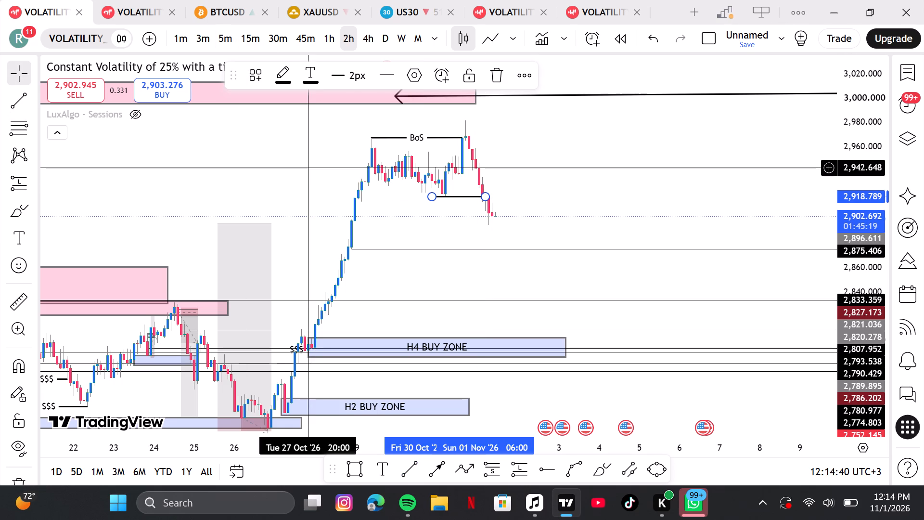
pyautogui.click(412, 233)
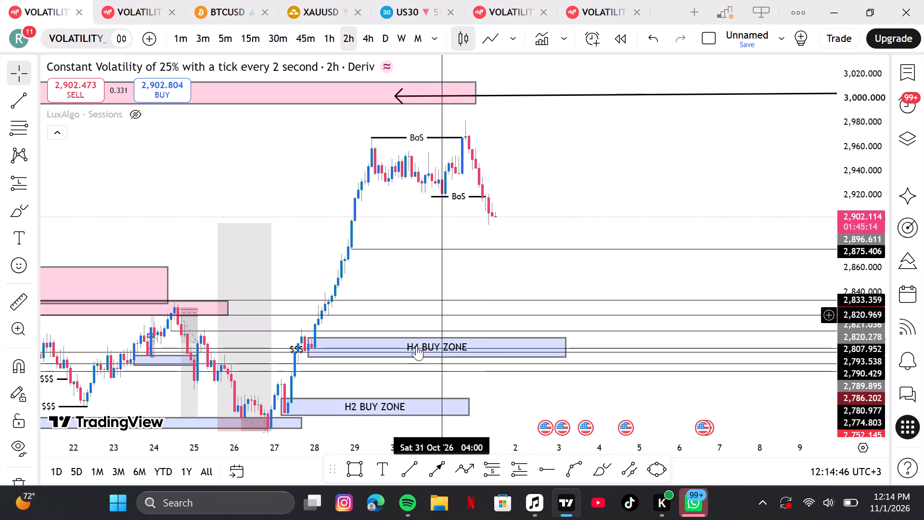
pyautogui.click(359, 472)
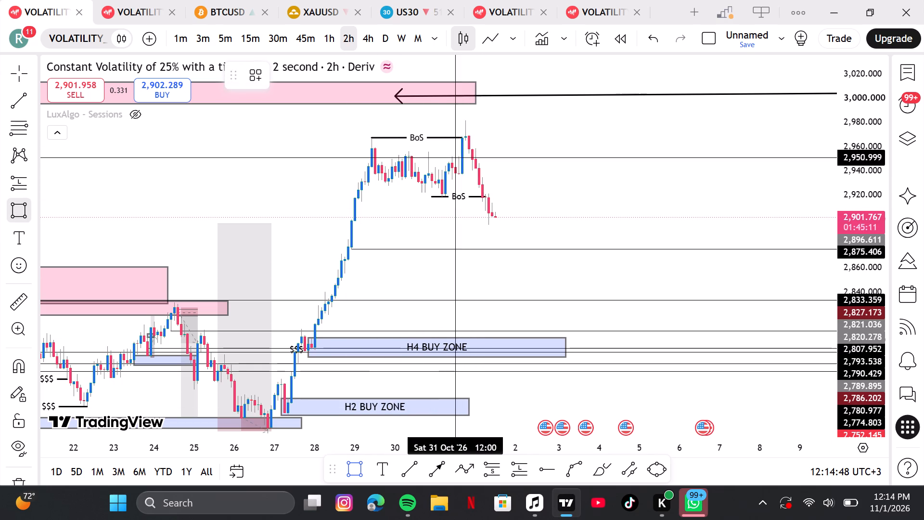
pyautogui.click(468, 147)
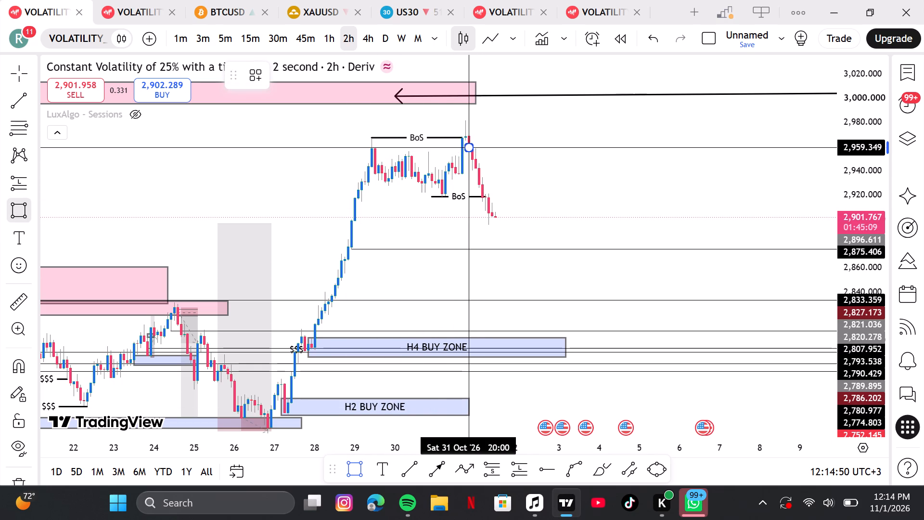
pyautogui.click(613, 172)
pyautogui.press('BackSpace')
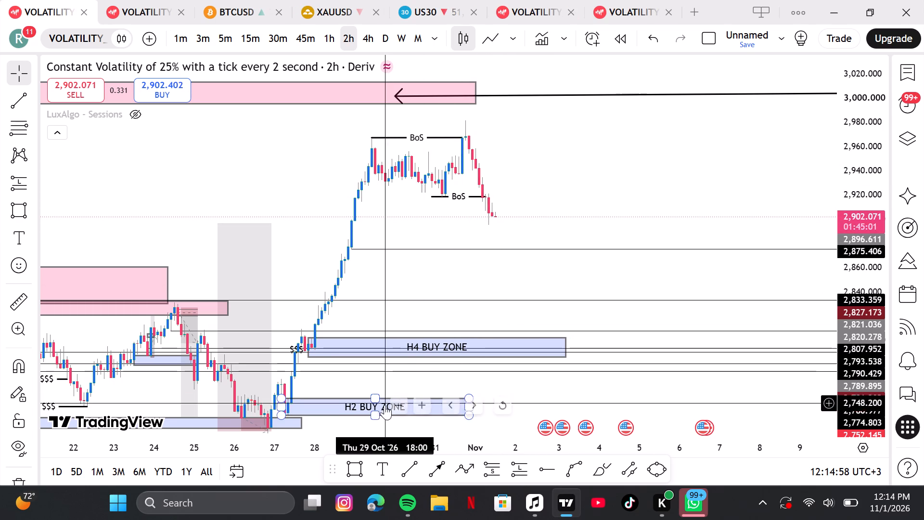
# Draw a rectangle zone from about 2,958.8 down to 2,941.5, spanning 31 Oct 16:00 to 6 Nov 15:00.
pyautogui.click(368, 471)
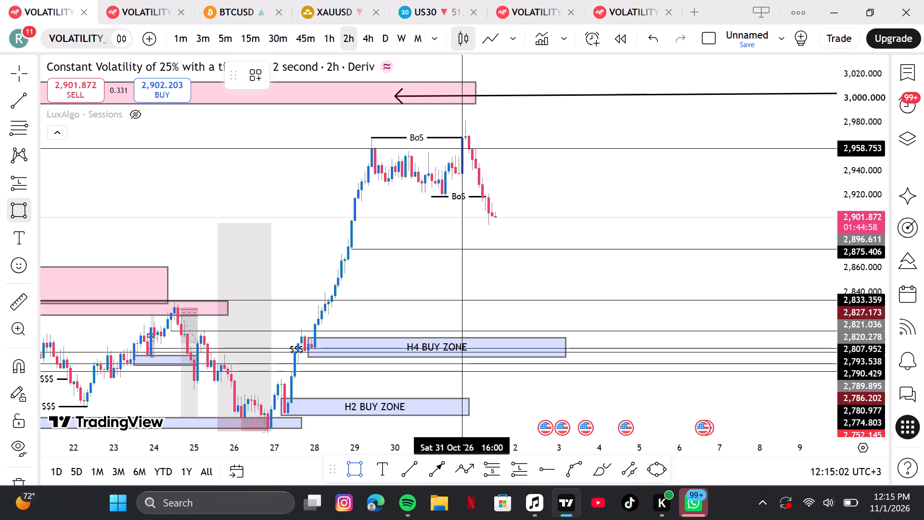
pyautogui.click(462, 148)
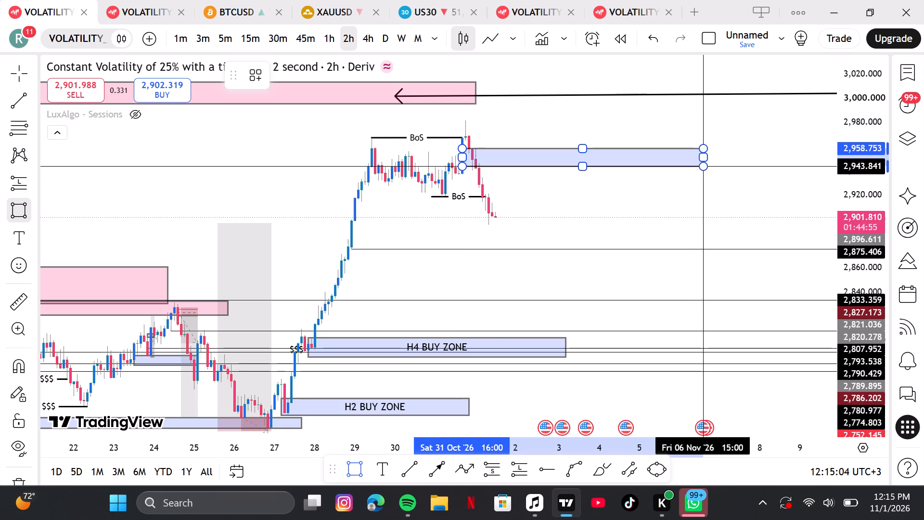
pyautogui.click(703, 169)
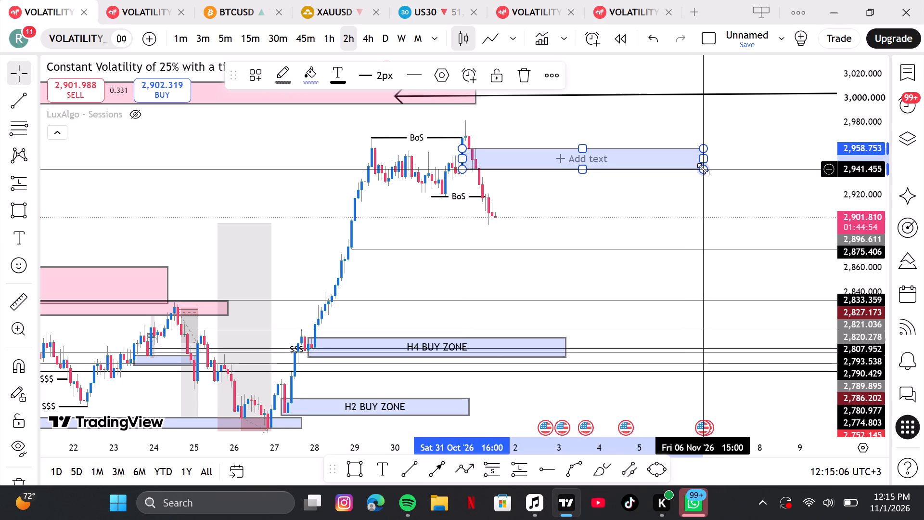
# Resize the new zone to a lower edge at about 2,941.9, starting 1 Nov 00:00 and ending 9 Nov 15:00.
pyautogui.moveTo(850, 362); pyautogui.dragTo(875, 110)
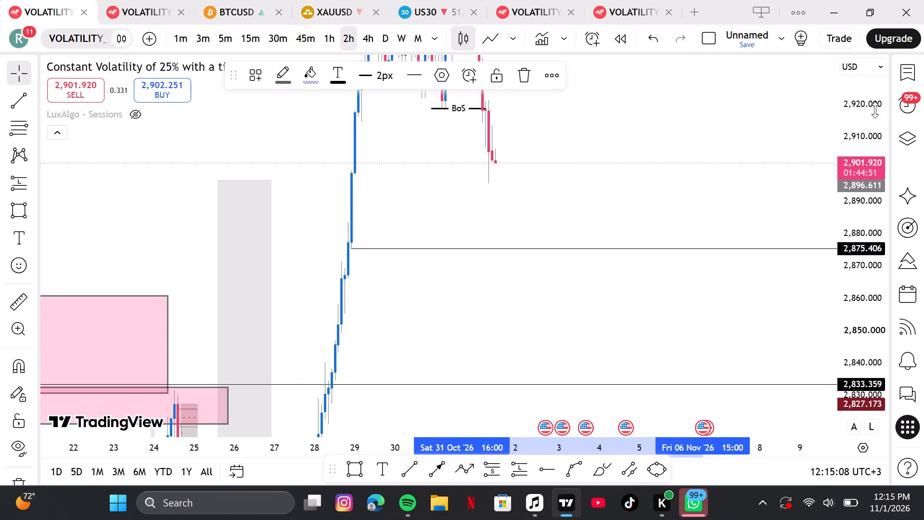
pyautogui.moveTo(693, 203); pyautogui.dragTo(633, 441)
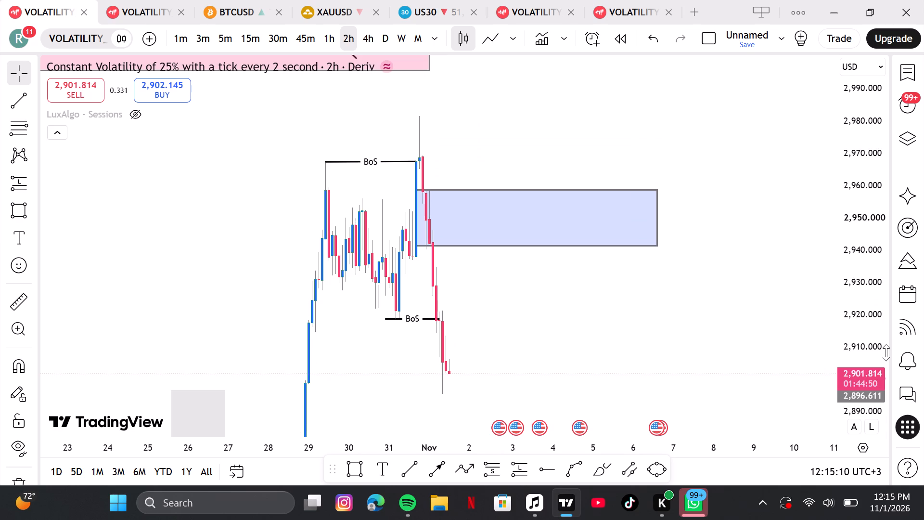
pyautogui.moveTo(886, 352); pyautogui.dragTo(898, 209)
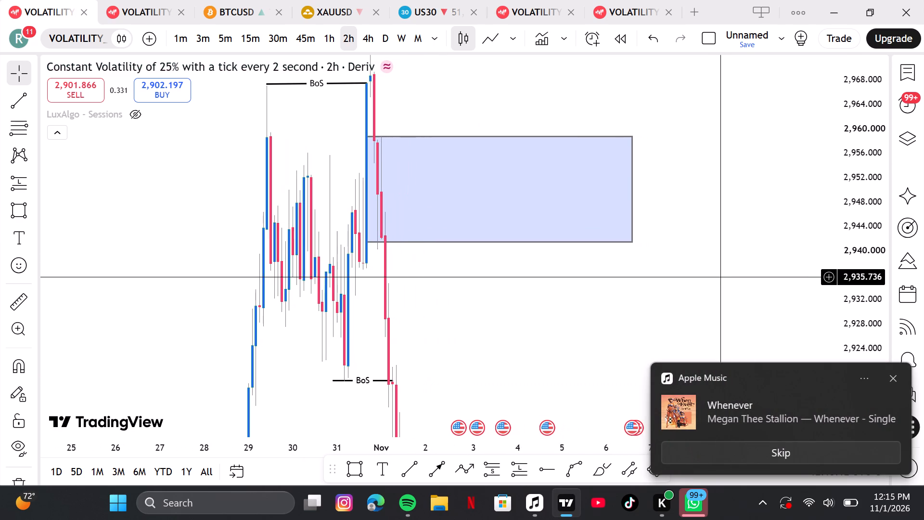
pyautogui.moveTo(497, 245); pyautogui.dragTo(500, 239)
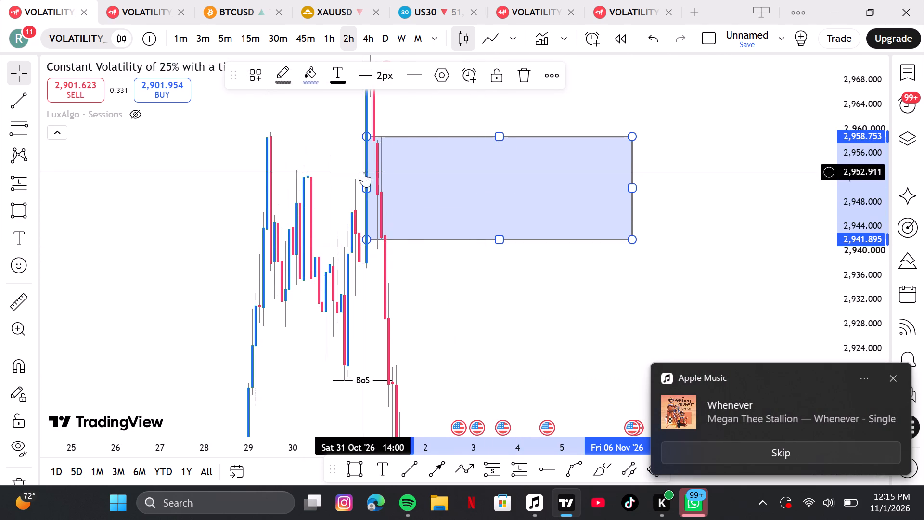
pyautogui.moveTo(363, 185); pyautogui.dragTo(382, 187)
pyautogui.moveTo(635, 185); pyautogui.dragTo(764, 191)
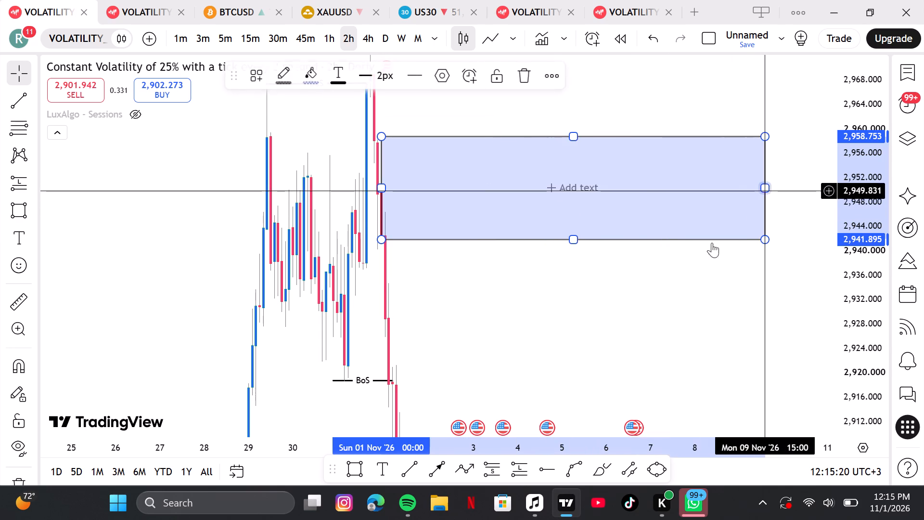
pyautogui.click(667, 297)
# Label the new zone above the current price "H2 BUY ZONE".
pyautogui.moveTo(882, 252); pyautogui.dragTo(840, 463)
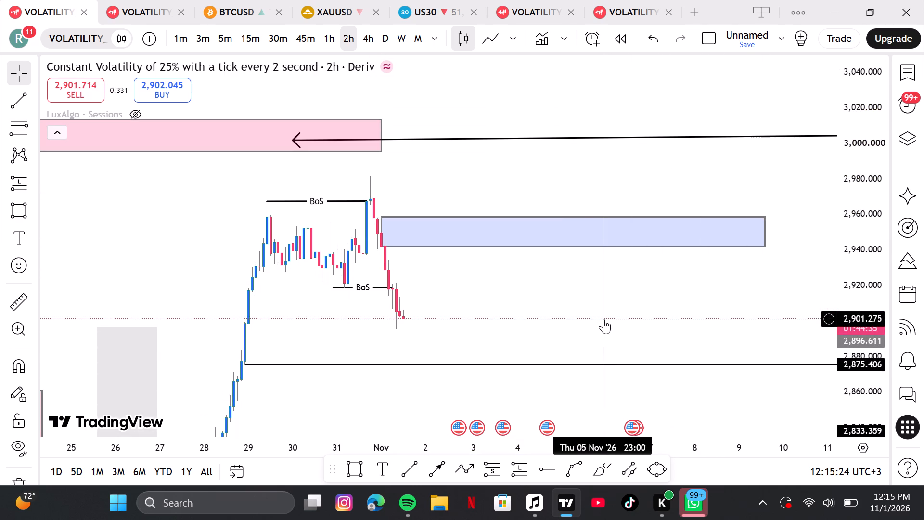
pyautogui.click(580, 247)
pyautogui.click(574, 232)
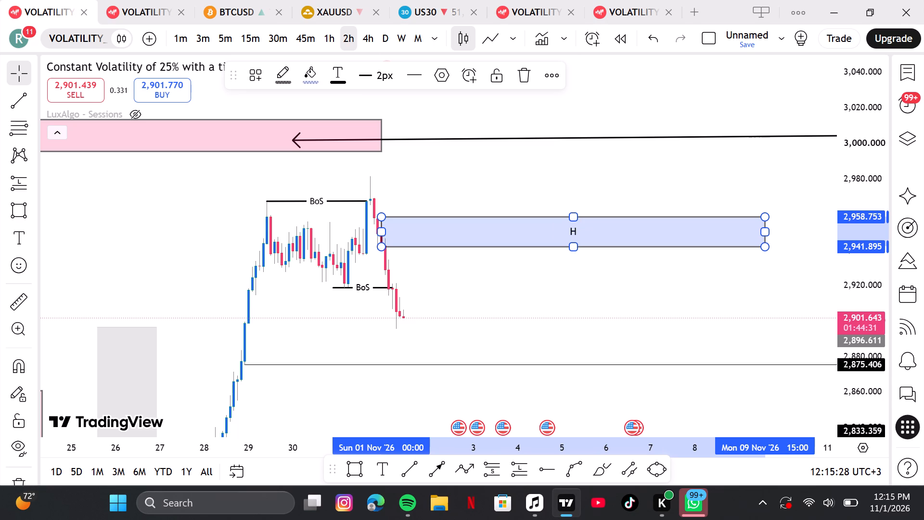
pyautogui.write('2')
pyautogui.press('space')
pyautogui.write('BUY ZOME')
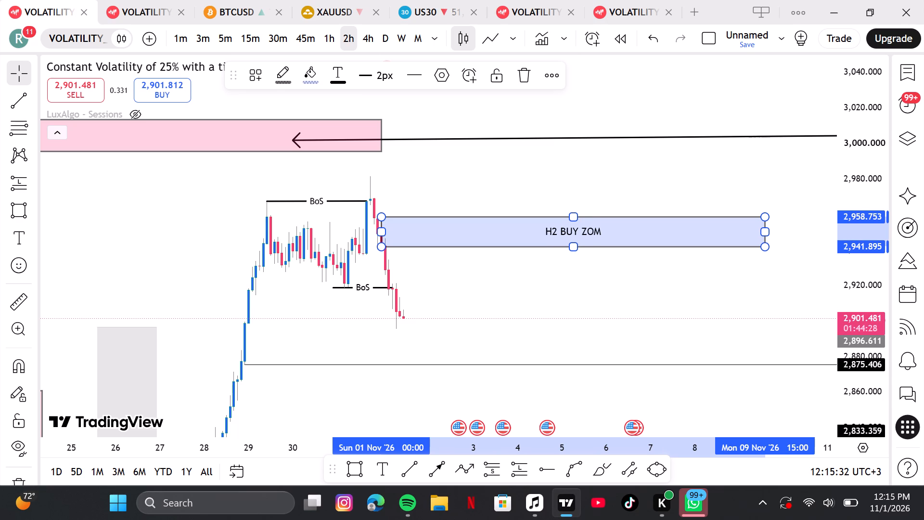
pyautogui.press('BackSpace')
pyautogui.press('BackSpace')
pyautogui.write('NE')
pyautogui.click(567, 296)
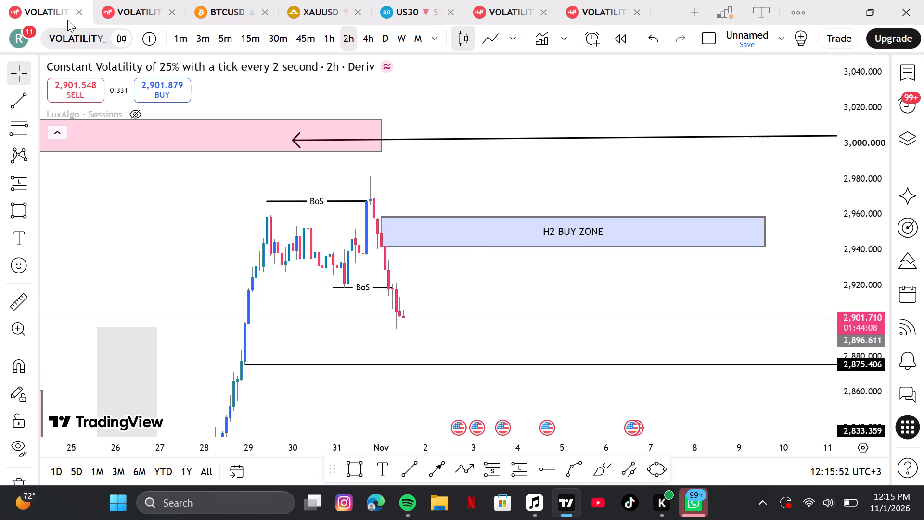
# Open the BTCUSD chart, restore its closed connection and examine the latest 15m candles above the marked zones.
pyautogui.click(199, 3)
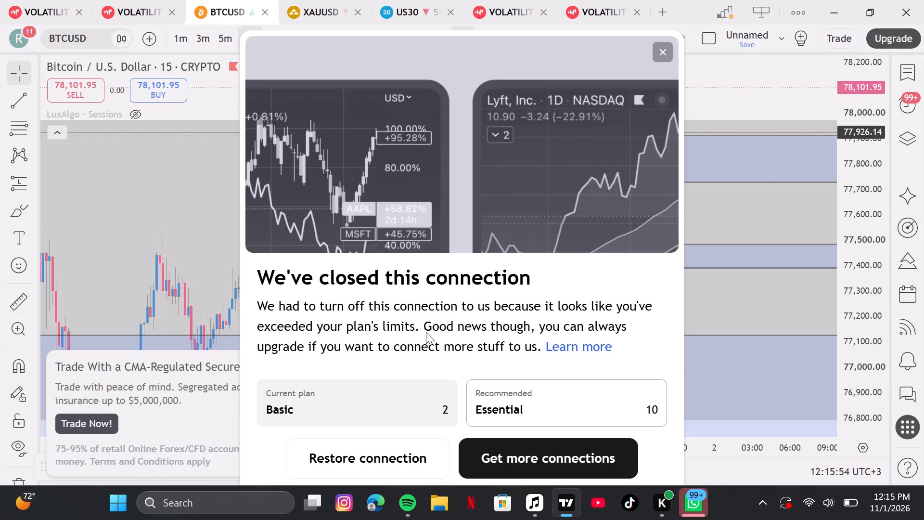
pyautogui.doubleClick(392, 435)
pyautogui.click(394, 451)
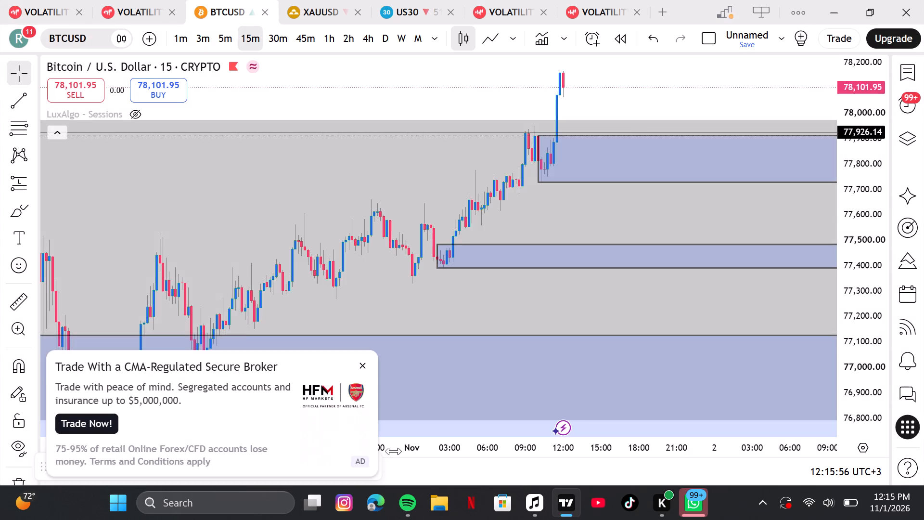
pyautogui.moveTo(661, 109); pyautogui.dragTo(654, 114)
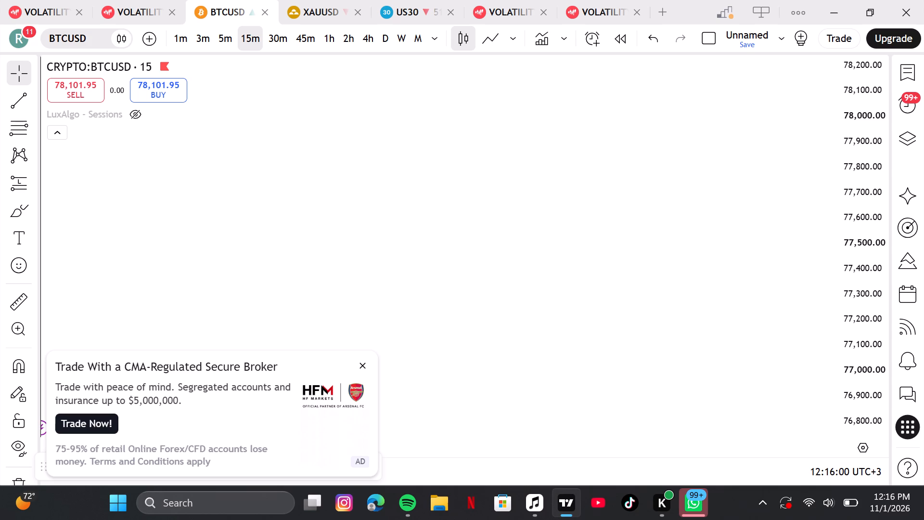
pyautogui.moveTo(660, 104); pyautogui.dragTo(620, 118)
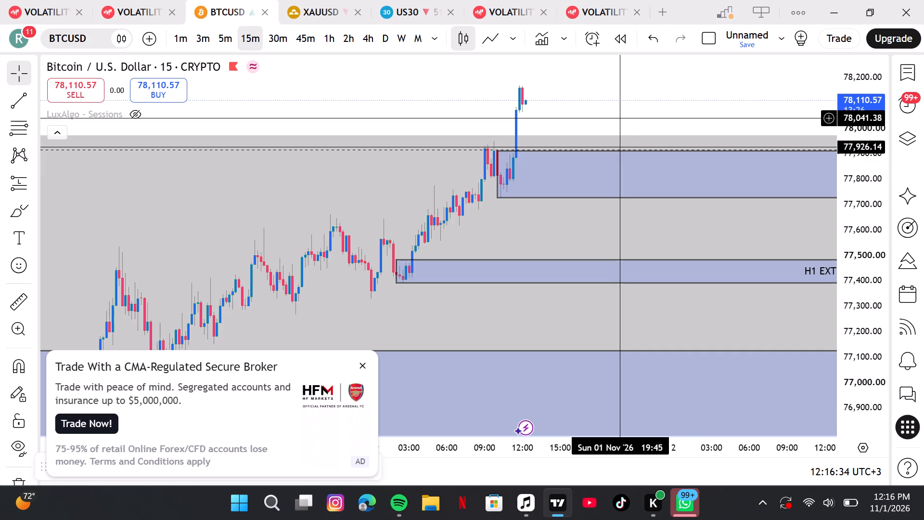
# Open the Volatility 50 chart and restore its closed connection.
pyautogui.click(544, 15)
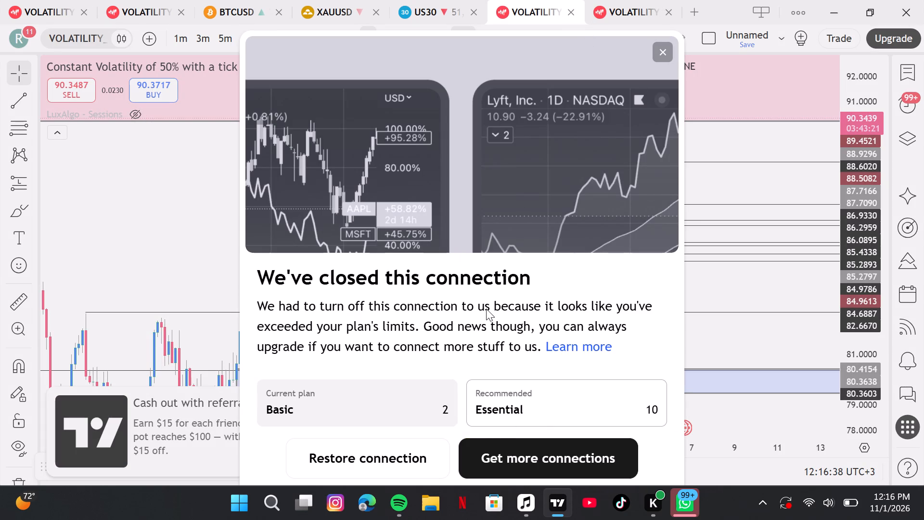
pyautogui.click(412, 452)
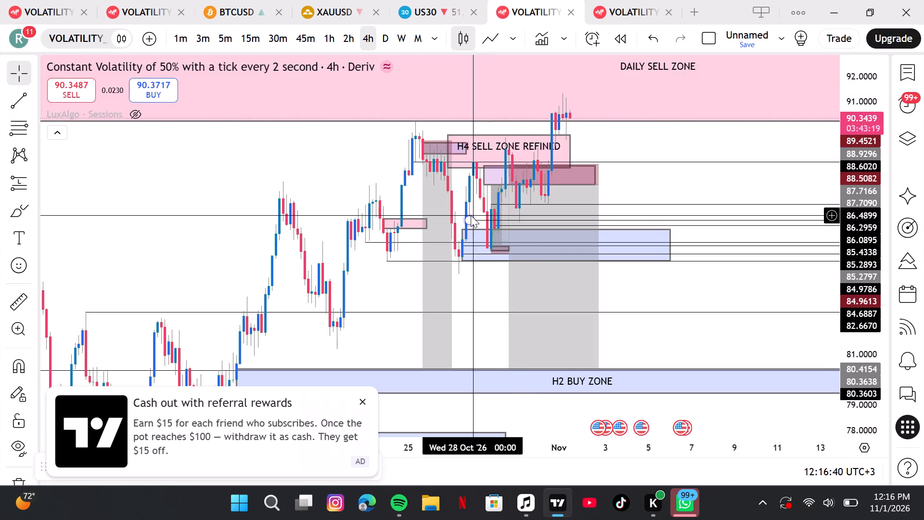
# Open the 1-second Volatility 25 chart and examine its latest 4h candles above the pink zone.
pyautogui.click(621, 0)
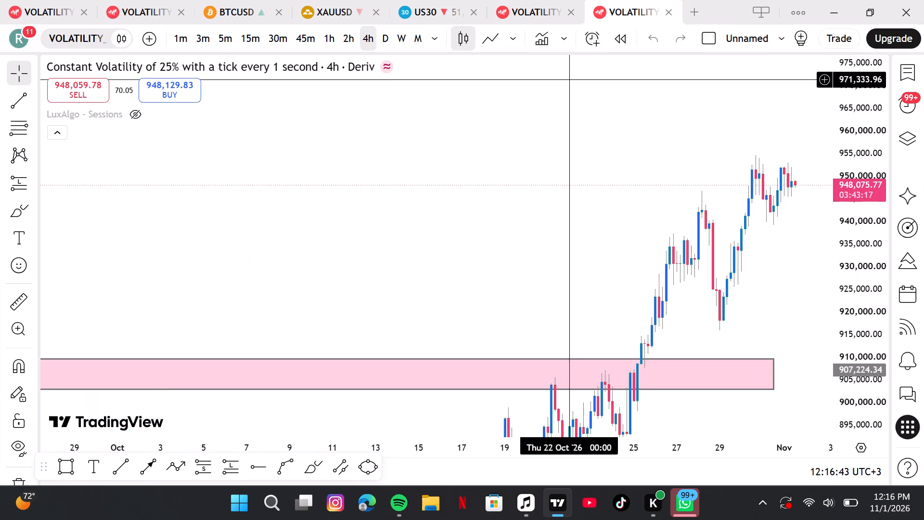
pyautogui.click(624, 243)
pyautogui.click(407, 477)
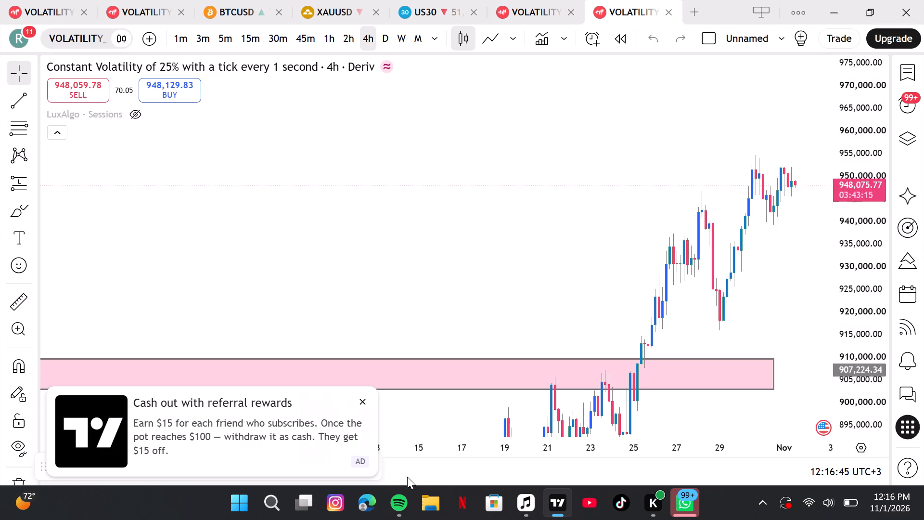
pyautogui.moveTo(527, 277); pyautogui.dragTo(481, 277)
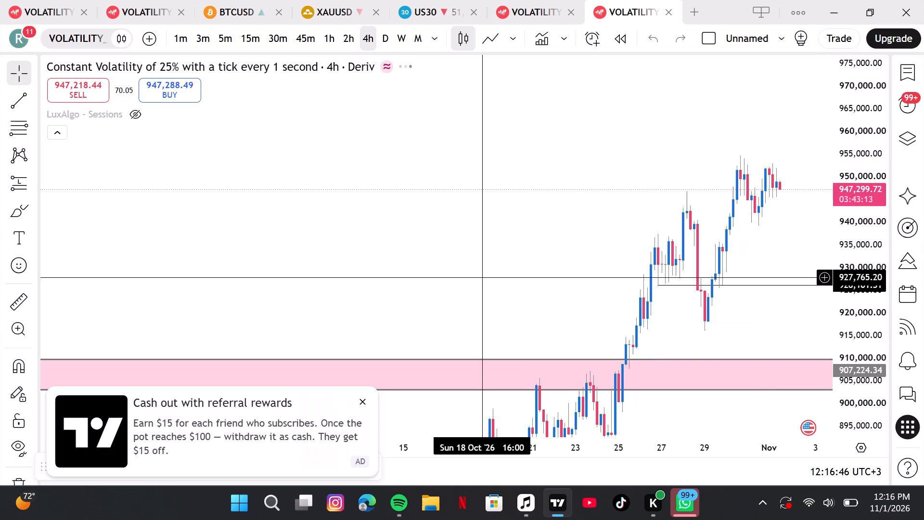
pyautogui.moveTo(481, 277); pyautogui.dragTo(481, 277)
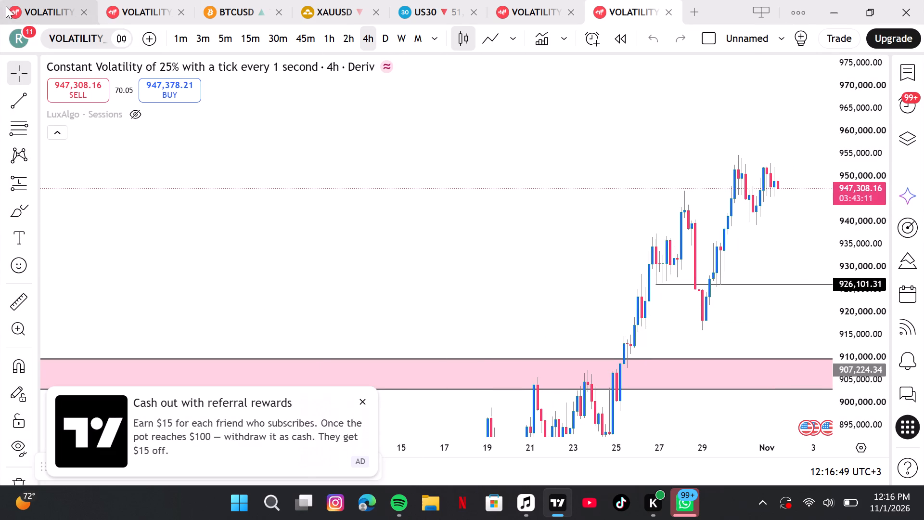
# Return to the 2-second Volatility 25 chart and check the latest 2h candles below the H2 BUY ZONE.
pyautogui.click(6, 6)
pyautogui.moveTo(475, 297); pyautogui.dragTo(477, 301)
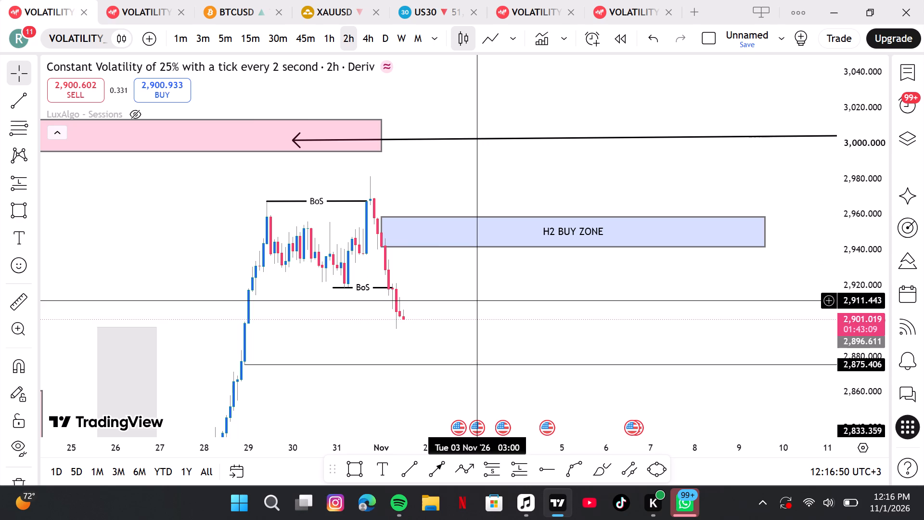
# Open the 1-second Volatility 10 chart, restore its closed connection, dismiss the advert and examine the 2h price structure and zones.
pyautogui.click(136, 0)
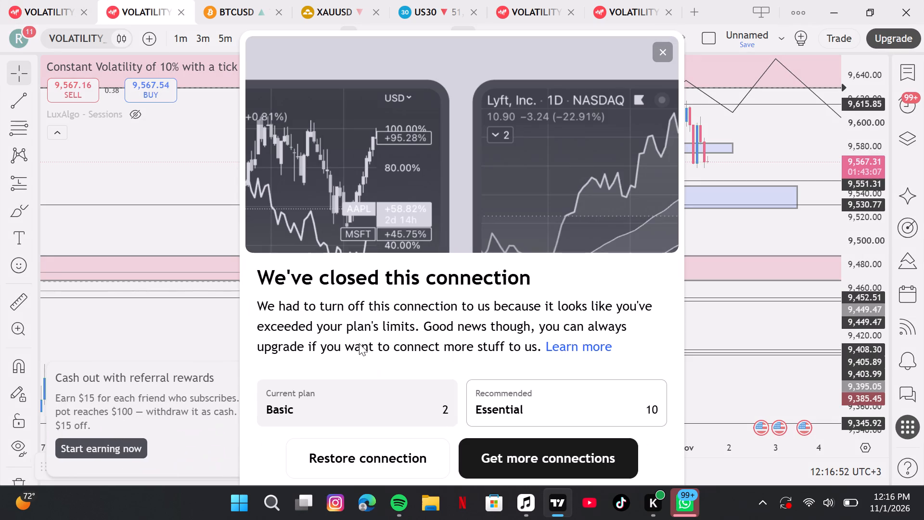
pyautogui.click(394, 450)
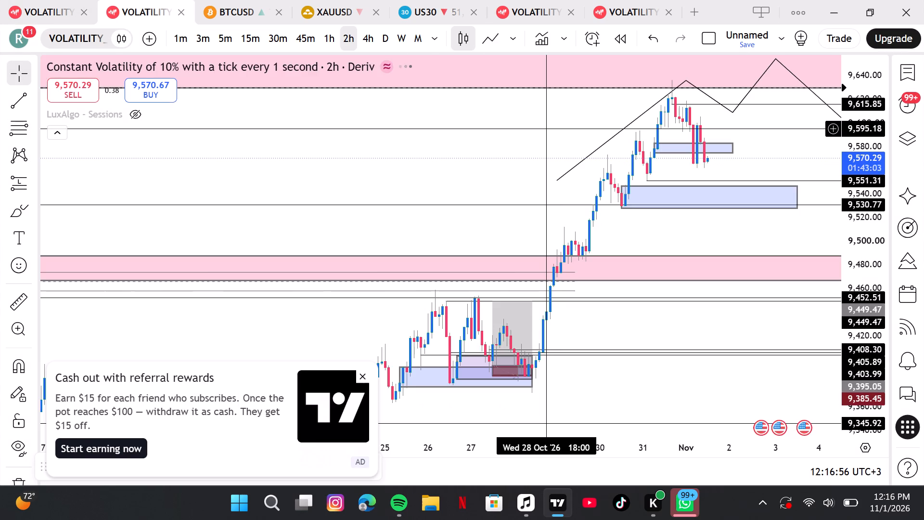
pyautogui.moveTo(547, 129); pyautogui.dragTo(519, 140)
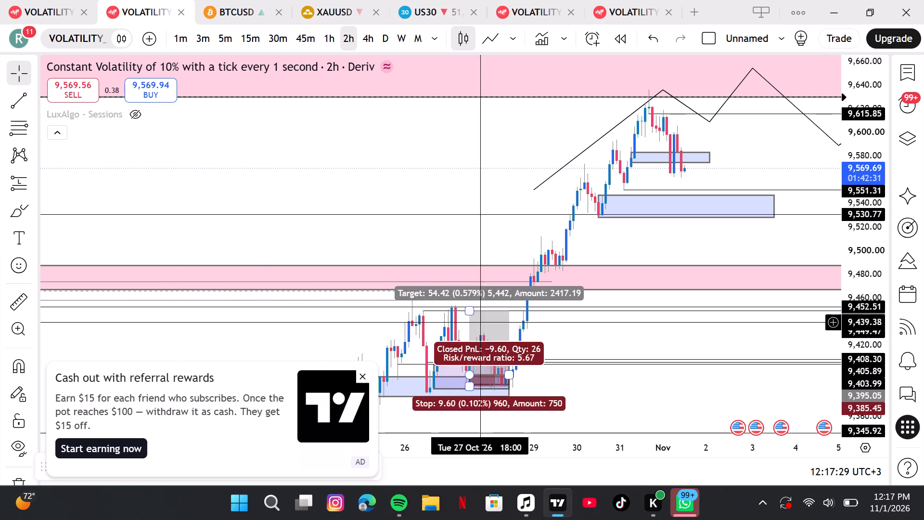
pyautogui.click(361, 370)
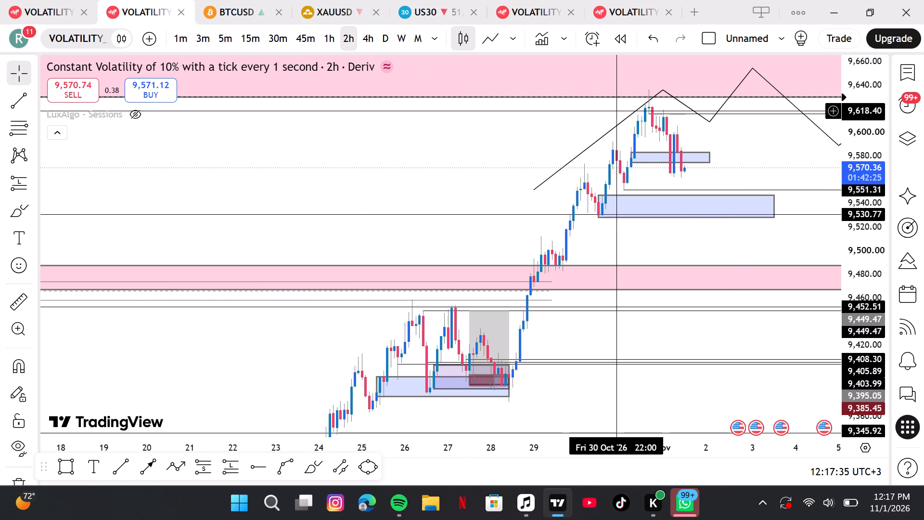
# Delete the small blue zone around 9,580 that the latest candles have crossed on the Volatility 10 chart.
pyautogui.click(710, 156)
pyautogui.press('BackSpace')
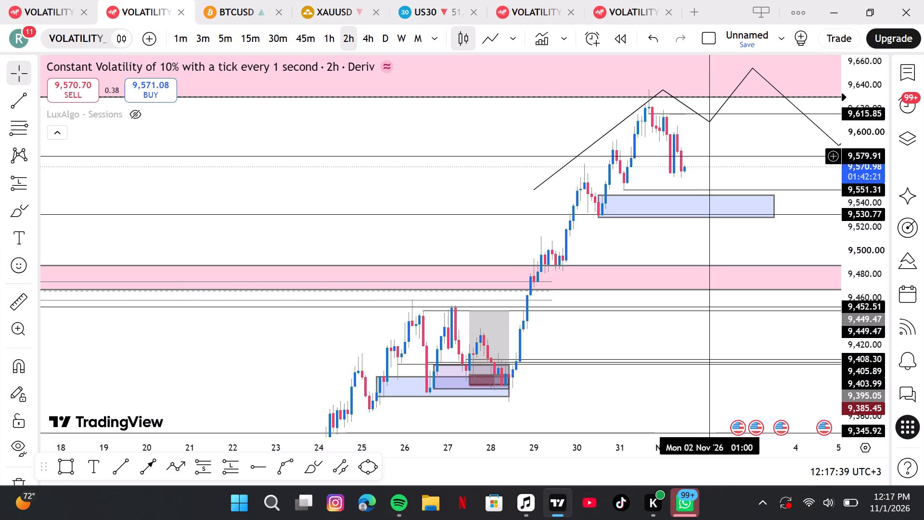
pyautogui.moveTo(496, 147); pyautogui.dragTo(435, 155)
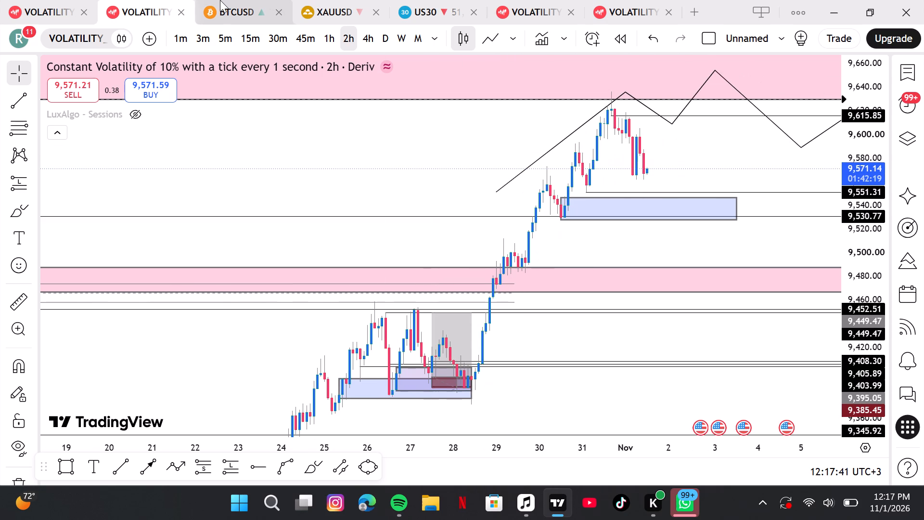
# Switch to the BTCUSD 15m chart to check the latest candles.
pyautogui.click(220, 0)
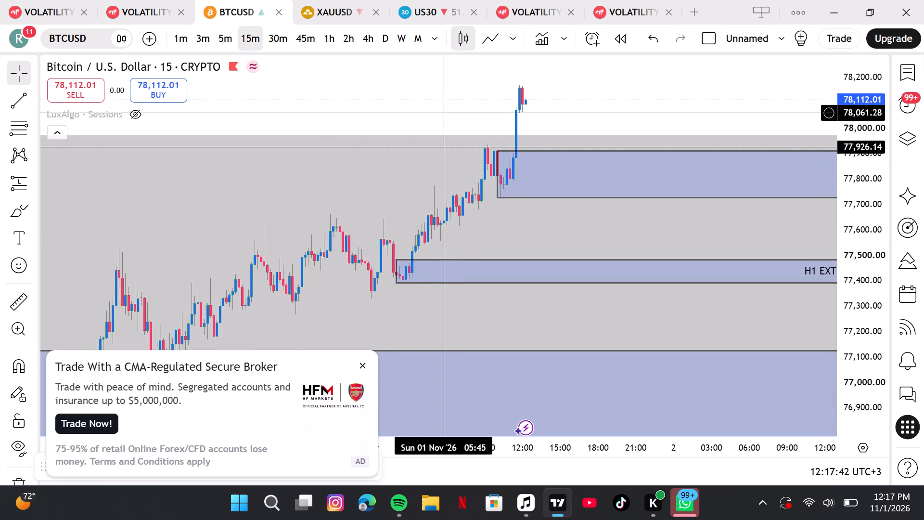
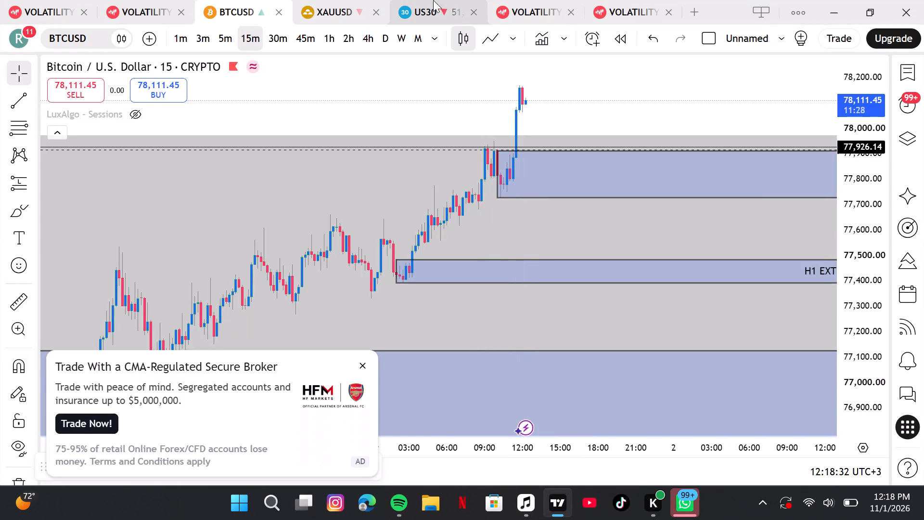
# Open the US30 chart, restore its closed connection and check the latest price structure, moving from the 1h to the 4h timeframe.
pyautogui.click(436, 14)
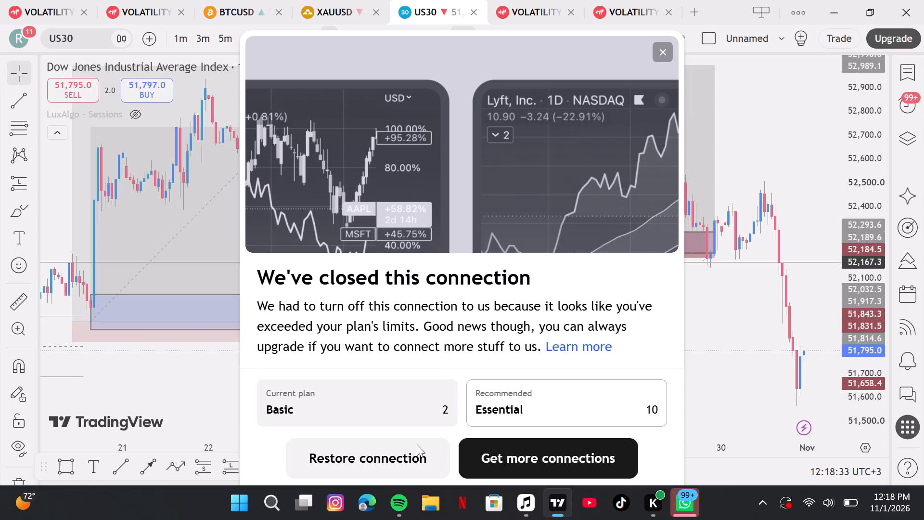
pyautogui.click(414, 464)
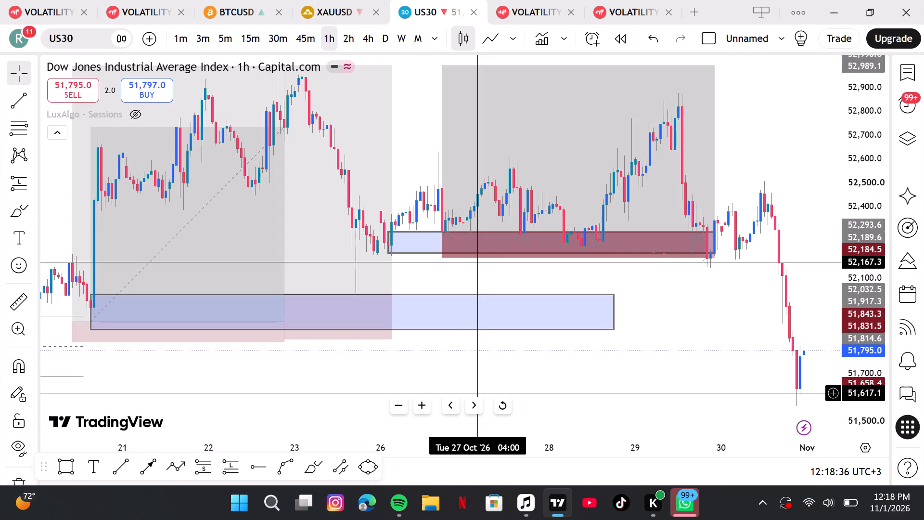
pyautogui.moveTo(478, 393); pyautogui.dragTo(567, 264)
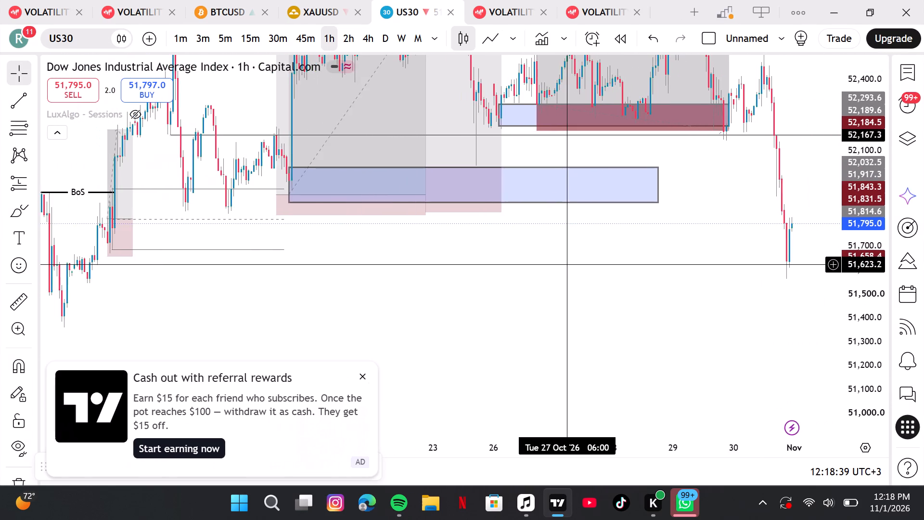
pyautogui.click(369, 47)
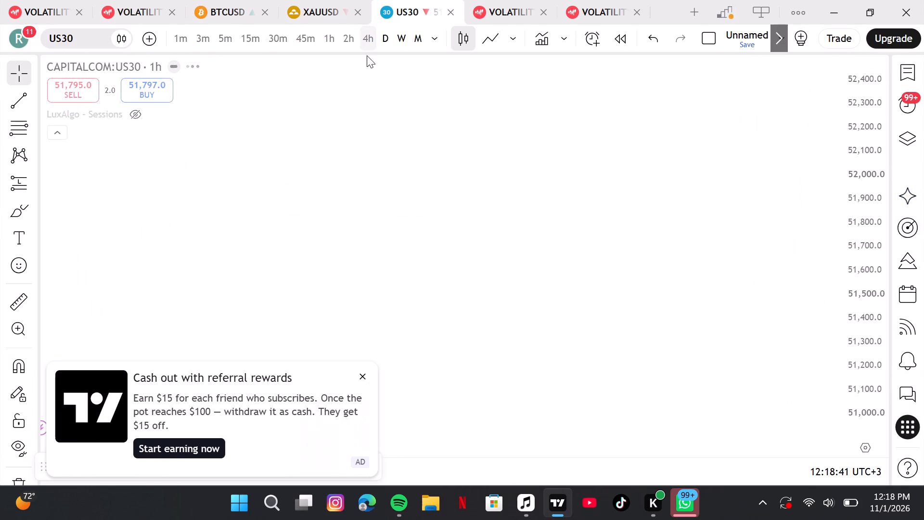
# Dismiss the referral advert and examine the US30 4h price structure, from the H4 possible demand zone up to the latest candles.
pyautogui.click(359, 370)
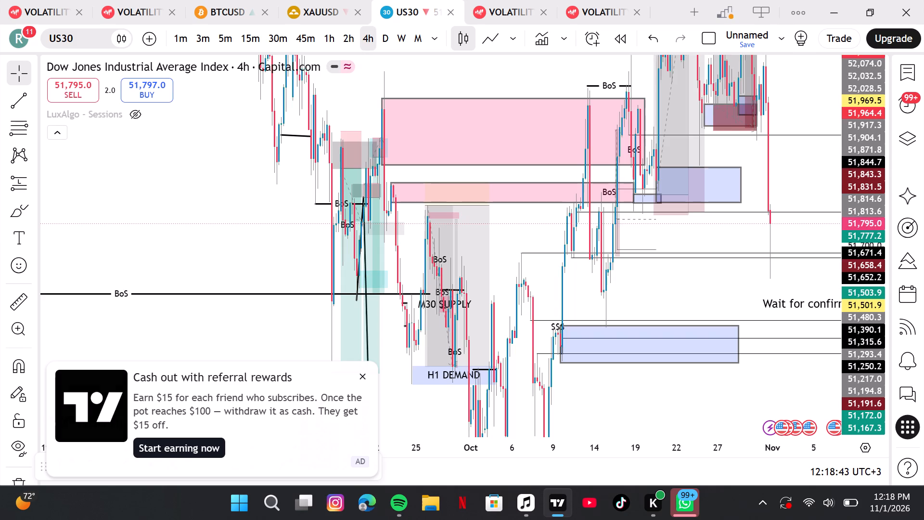
pyautogui.moveTo(634, 397); pyautogui.dragTo(552, 274)
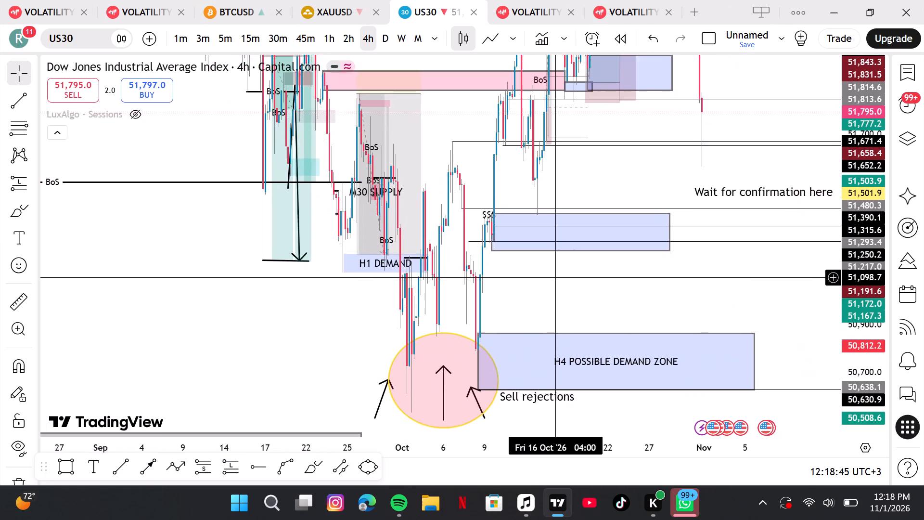
pyautogui.moveTo(552, 274); pyautogui.dragTo(541, 269)
pyautogui.moveTo(600, 256); pyautogui.dragTo(421, 260)
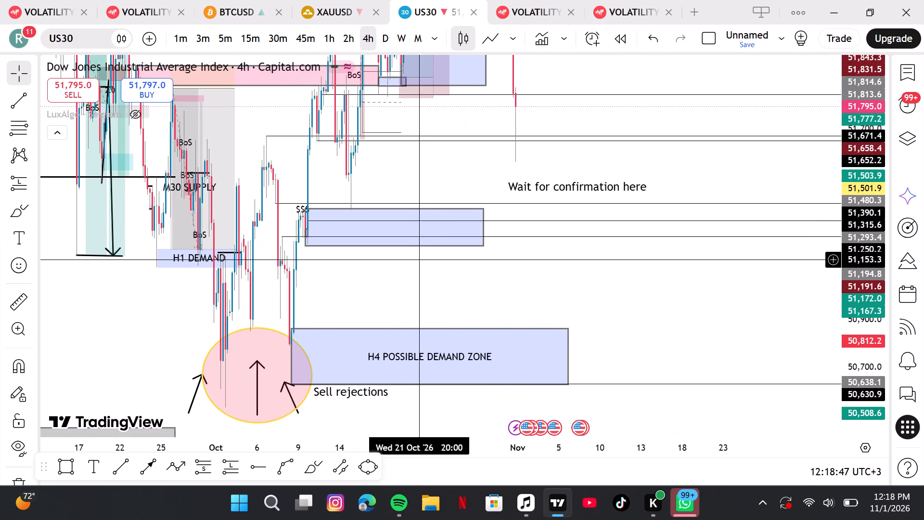
pyautogui.moveTo(569, 359); pyautogui.dragTo(702, 351)
pyautogui.moveTo(626, 268); pyautogui.dragTo(626, 358)
pyautogui.moveTo(612, 331); pyautogui.dragTo(629, 425)
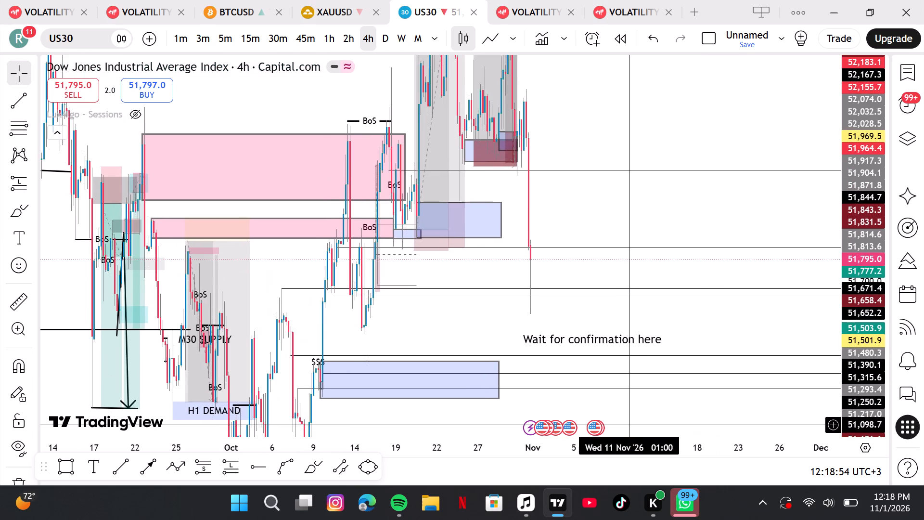
pyautogui.moveTo(629, 425); pyautogui.dragTo(629, 420)
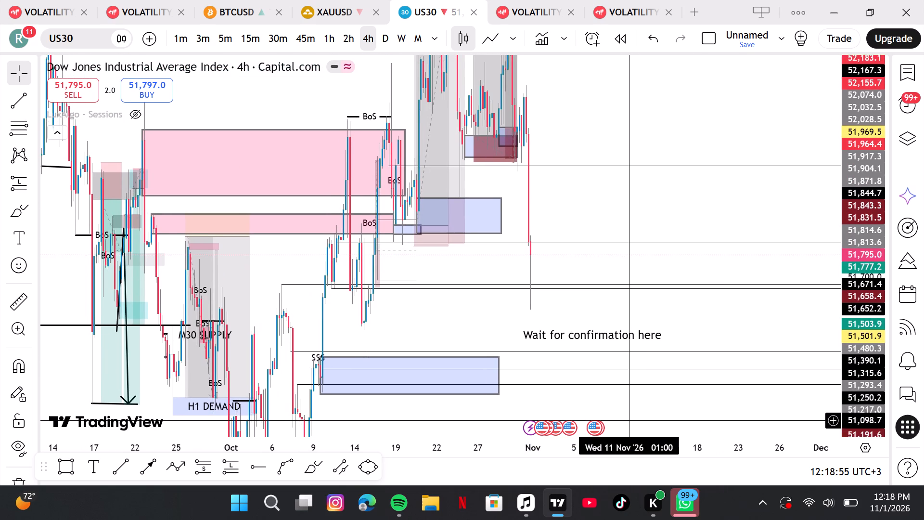
pyautogui.moveTo(629, 420); pyautogui.dragTo(634, 404)
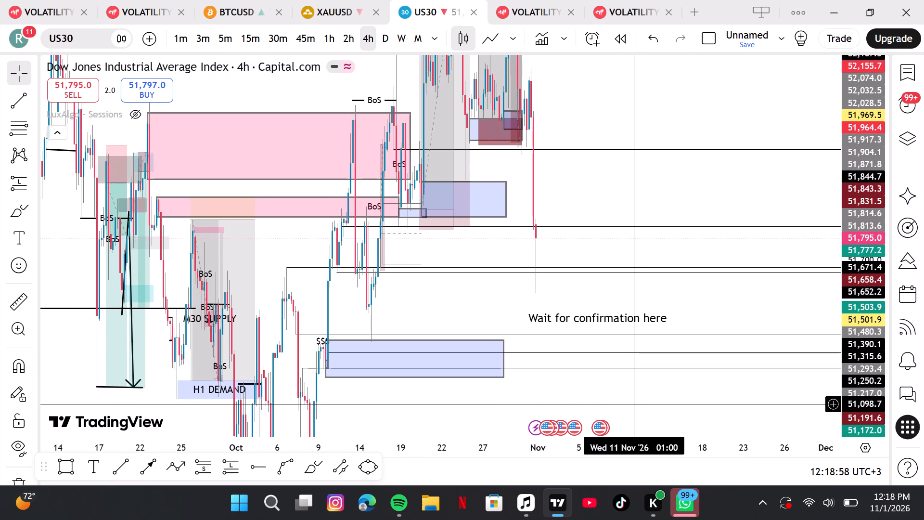
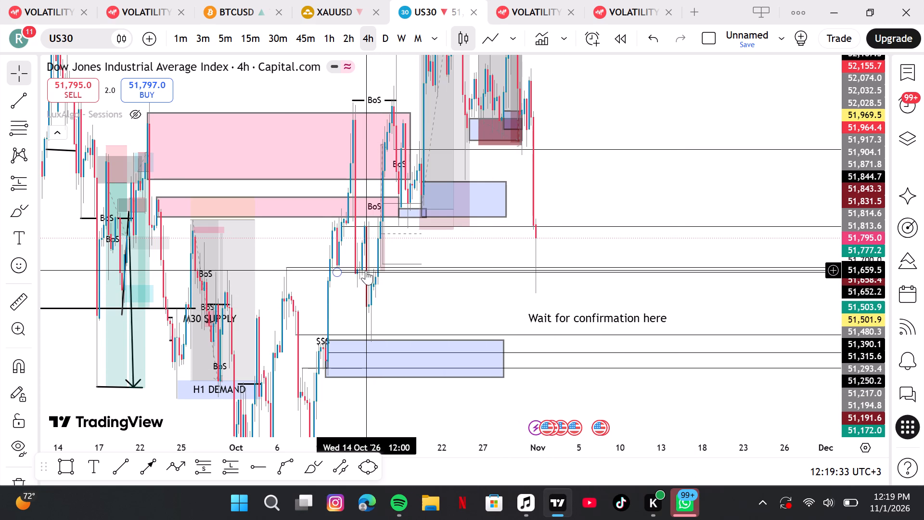
# Examine the US30 4h price structure more closely around the latest candles and the nearby horizontal levels.
pyautogui.moveTo(873, 368); pyautogui.dragTo(853, 233)
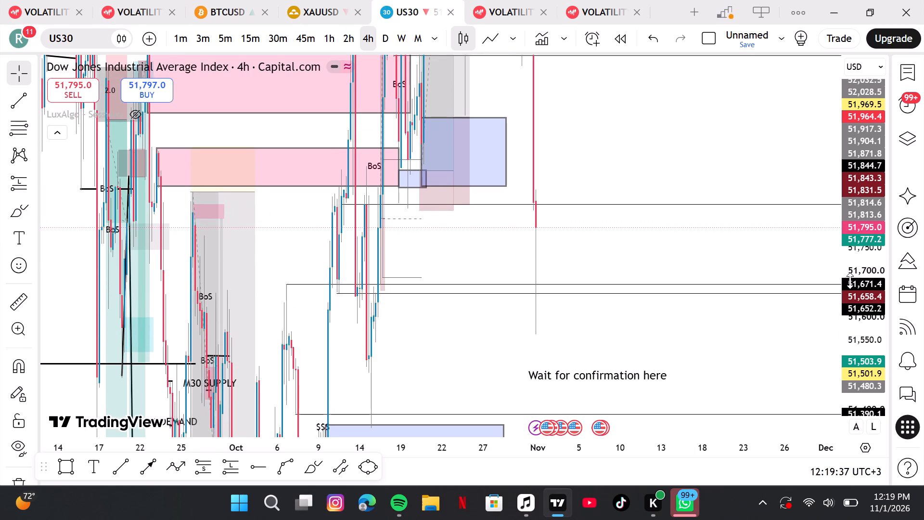
# Delete the old long position, its range lines and the 51,671.4 and 51,652.2 level rays around mid-October on the US30 4h chart.
pyautogui.moveTo(849, 283); pyautogui.dragTo(858, 115)
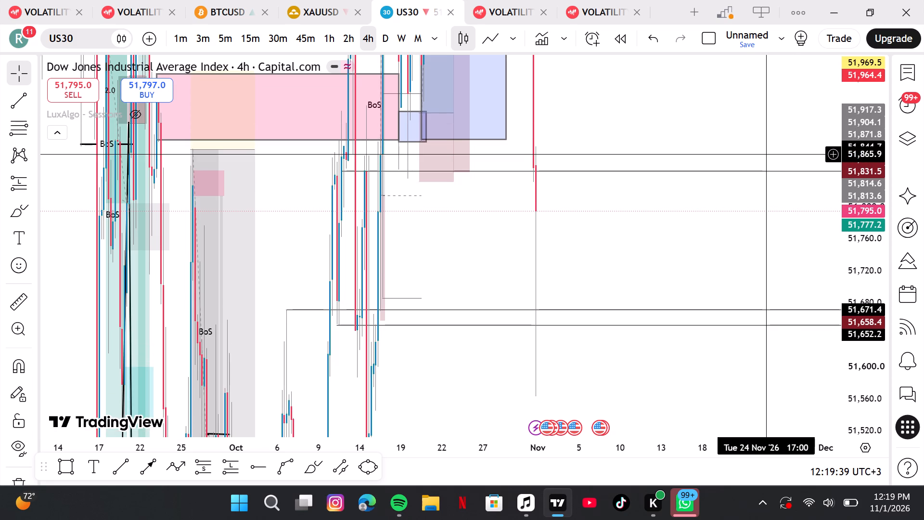
pyautogui.scroll(1, 766, 154)
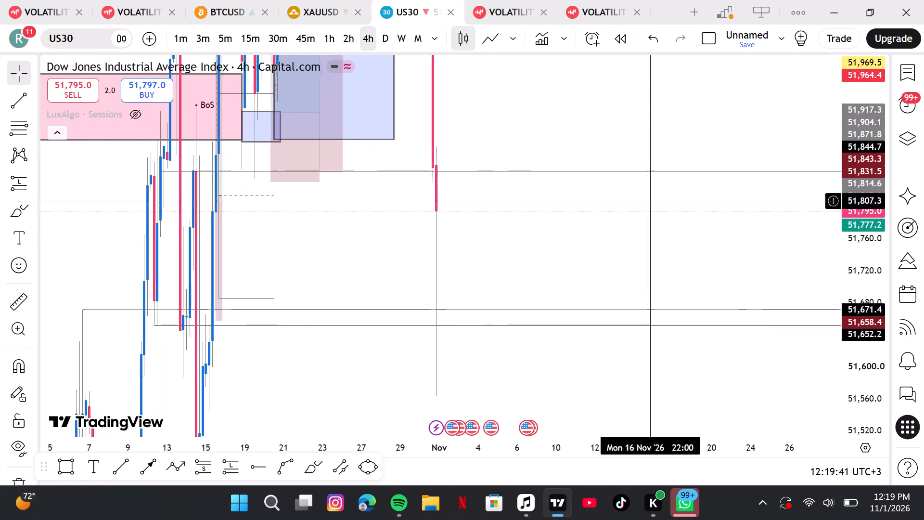
pyautogui.click(364, 380)
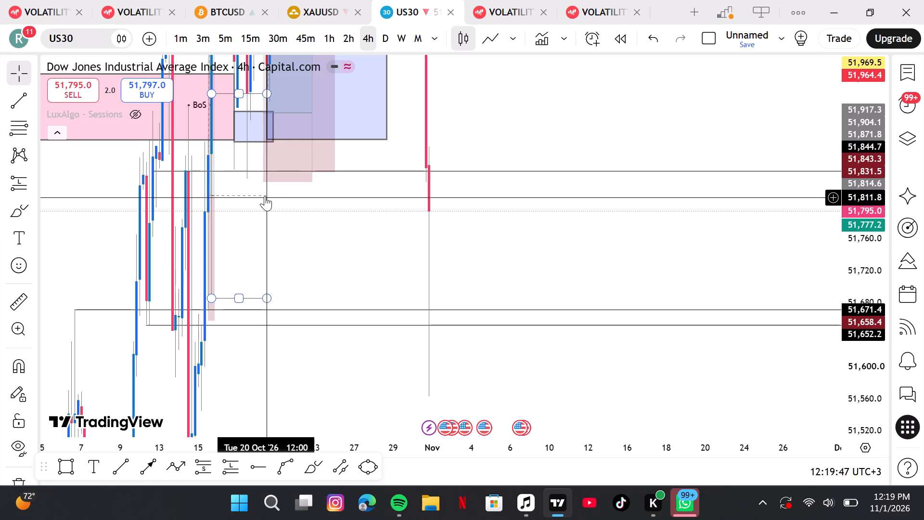
pyautogui.moveTo(348, 259); pyautogui.dragTo(372, 148)
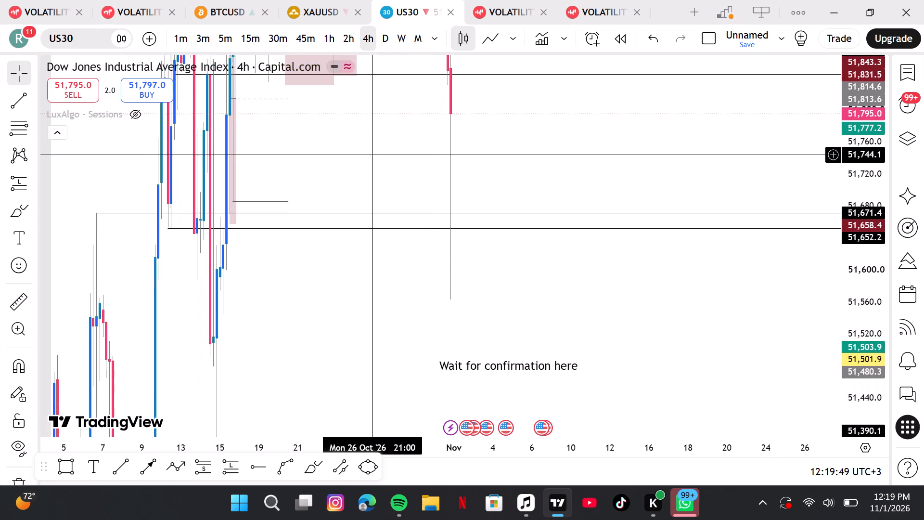
pyautogui.moveTo(372, 148); pyautogui.dragTo(373, 145)
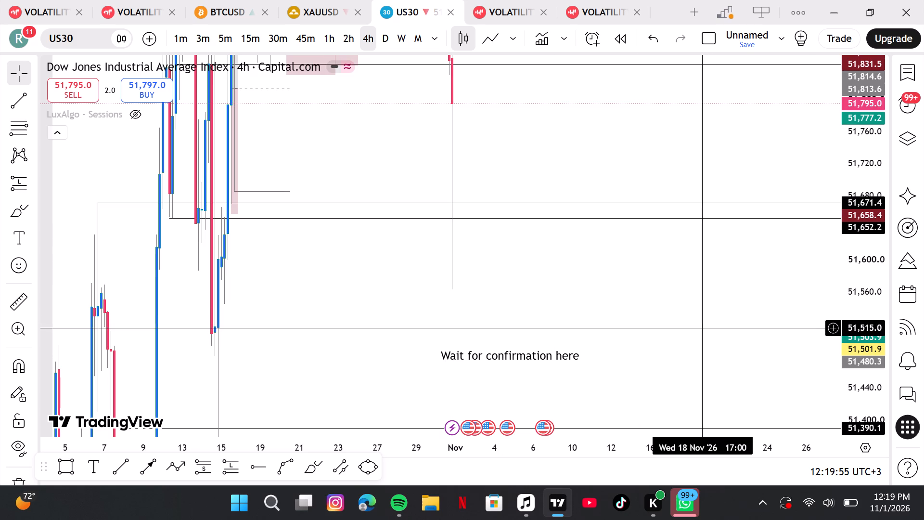
pyautogui.moveTo(858, 249); pyautogui.dragTo(816, 345)
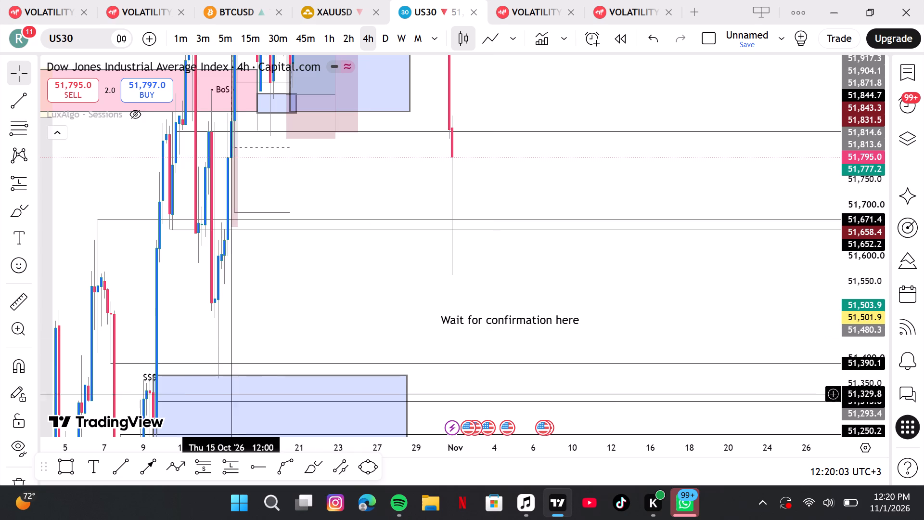
pyautogui.keyDown('ctrl'); pyautogui.moveTo(94, 315); pyautogui.dragTo(353, 153); pyautogui.keyUp('ctrl')
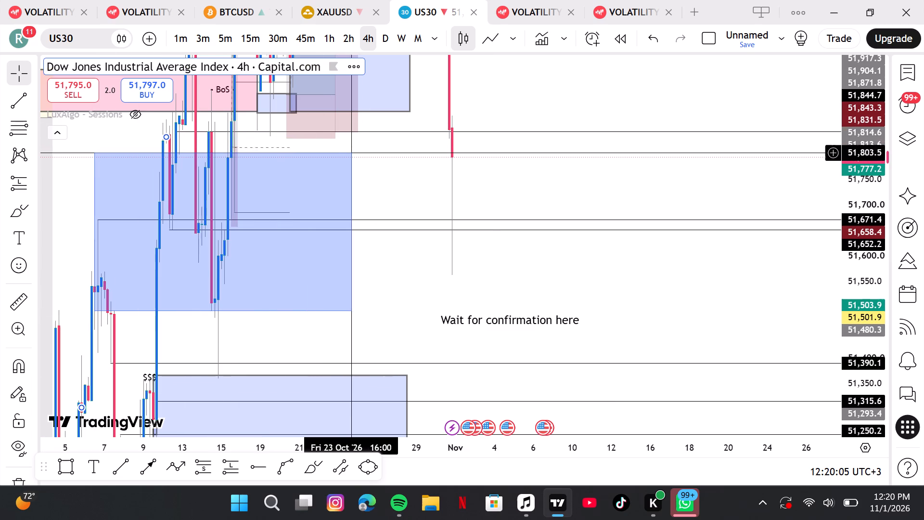
pyautogui.keyDown('ctrl'); pyautogui.moveTo(353, 153); pyautogui.dragTo(370, 145); pyautogui.keyUp('ctrl')
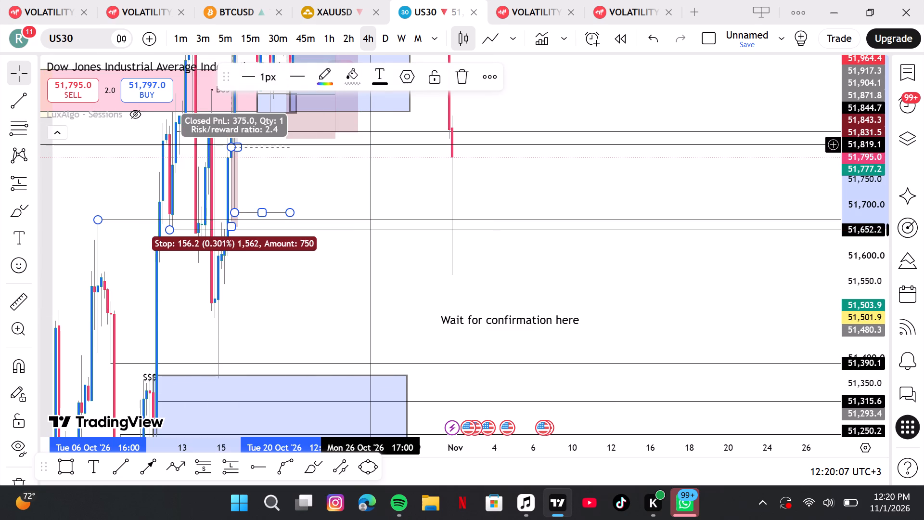
pyautogui.press('BackSpace')
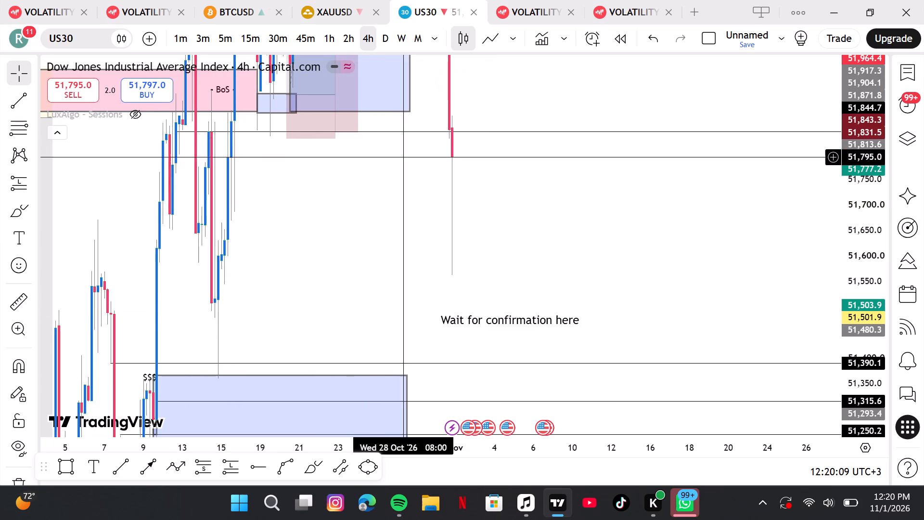
# Draw a demand zone rectangle on US30 between about 51,651.6 and 51,547.0, spanning 15 October 04:00 to 5 November 13:00.
pyautogui.moveTo(885, 196); pyautogui.dragTo(885, 277)
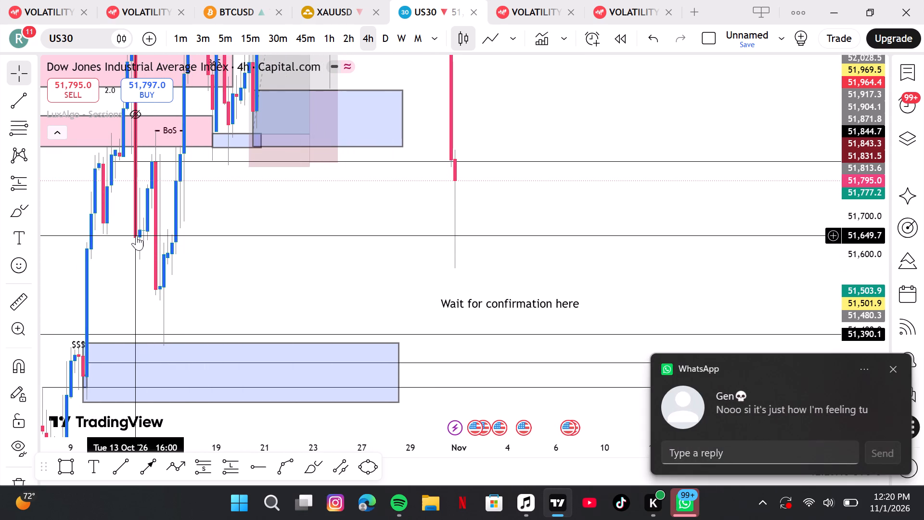
pyautogui.click(67, 467)
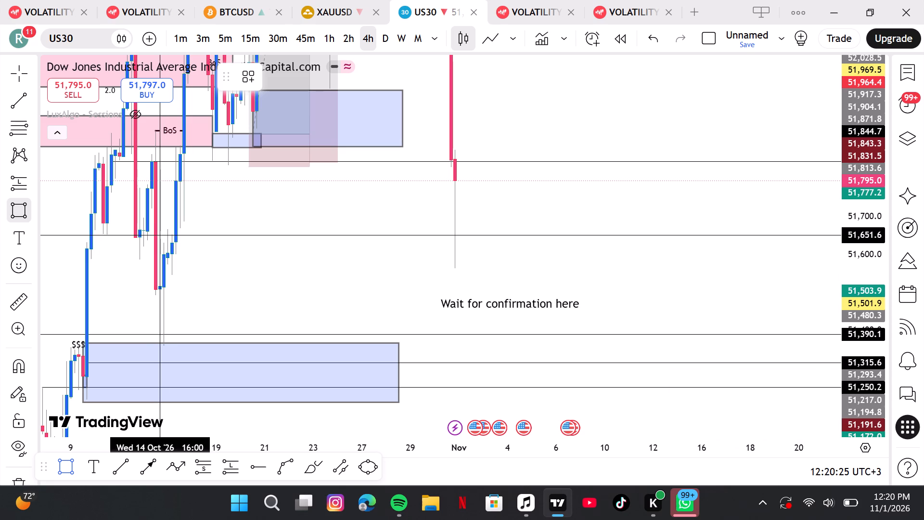
pyautogui.click(158, 235)
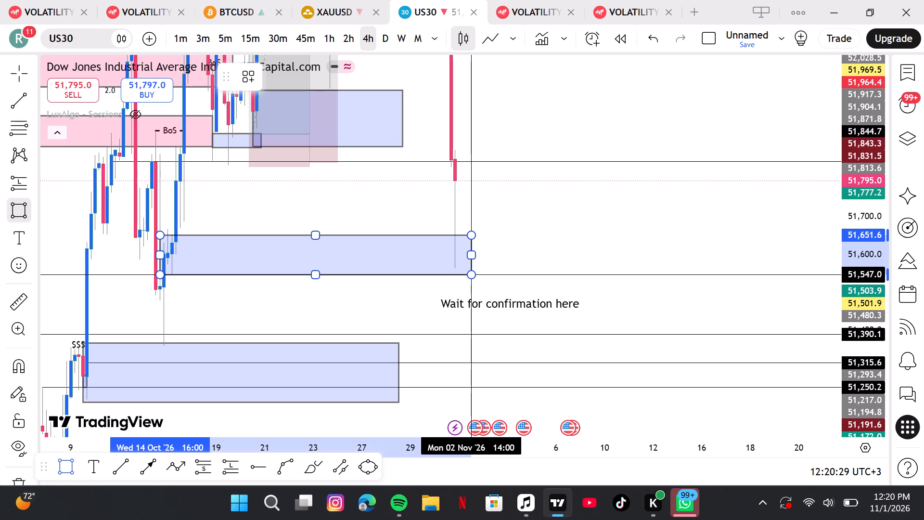
pyautogui.click(471, 275)
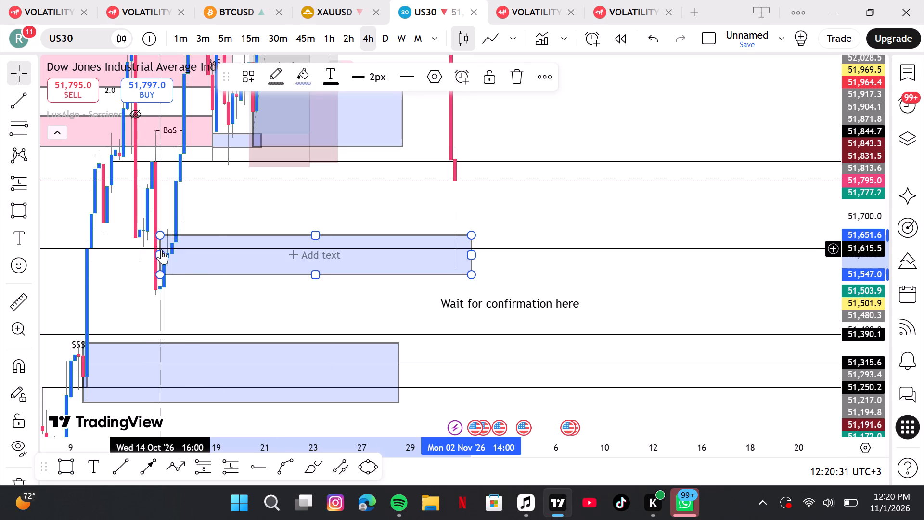
pyautogui.moveTo(161, 250); pyautogui.dragTo(175, 252)
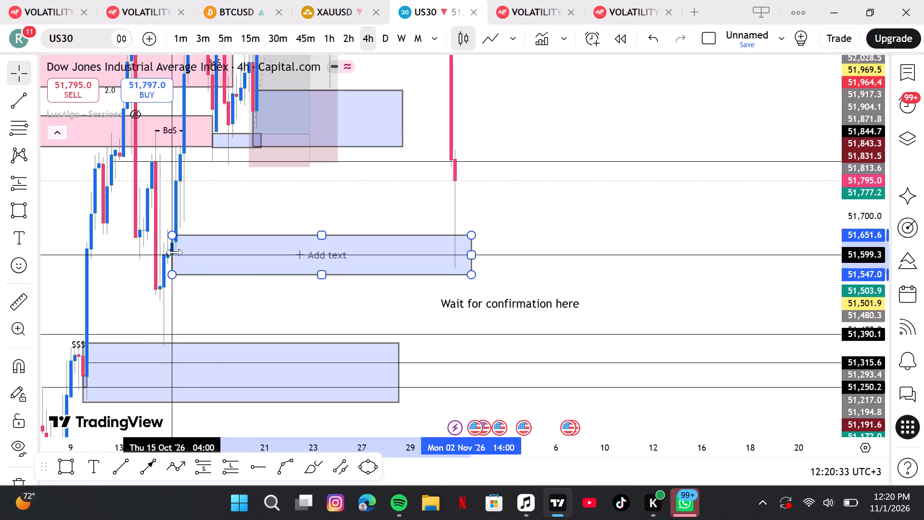
pyautogui.moveTo(175, 252); pyautogui.dragTo(171, 252)
pyautogui.click(245, 202)
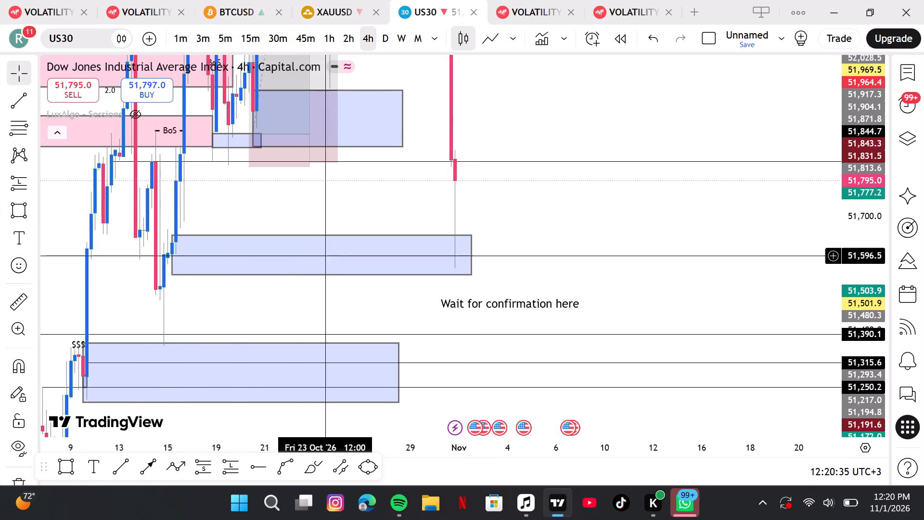
pyautogui.moveTo(474, 257); pyautogui.dragTo(545, 256)
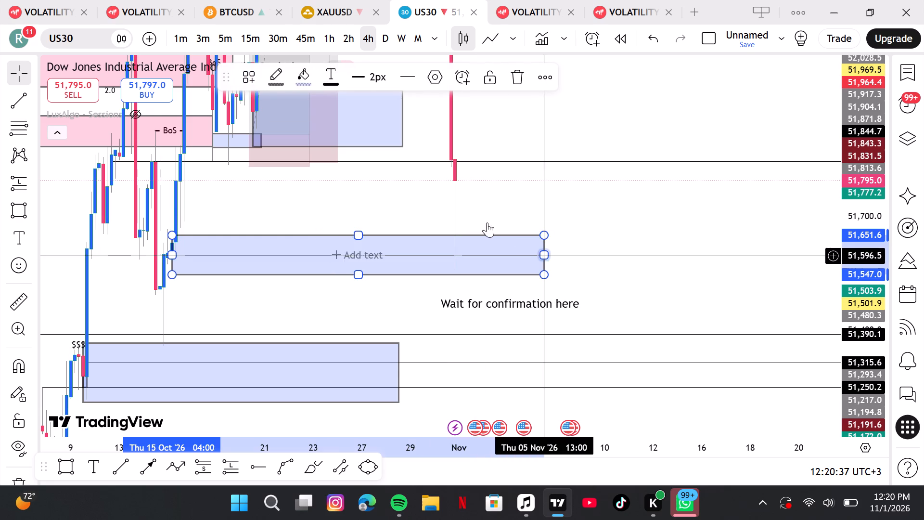
pyautogui.click(488, 179)
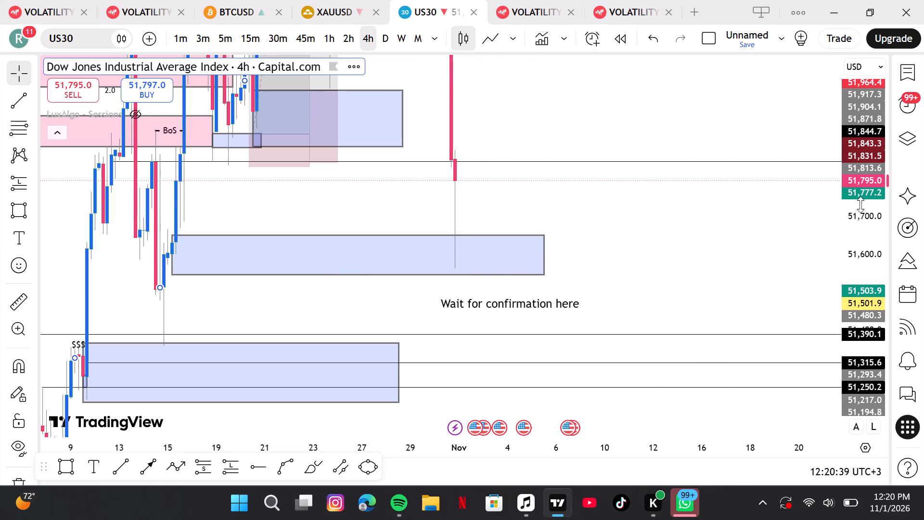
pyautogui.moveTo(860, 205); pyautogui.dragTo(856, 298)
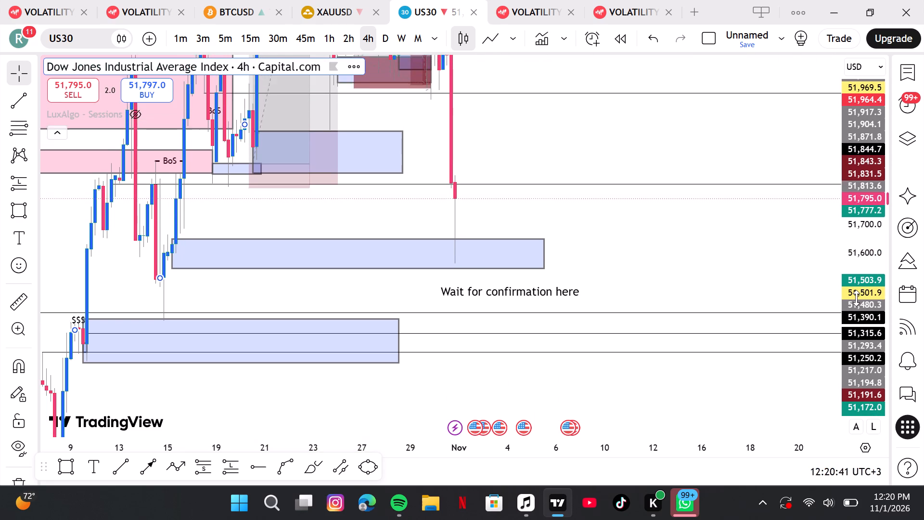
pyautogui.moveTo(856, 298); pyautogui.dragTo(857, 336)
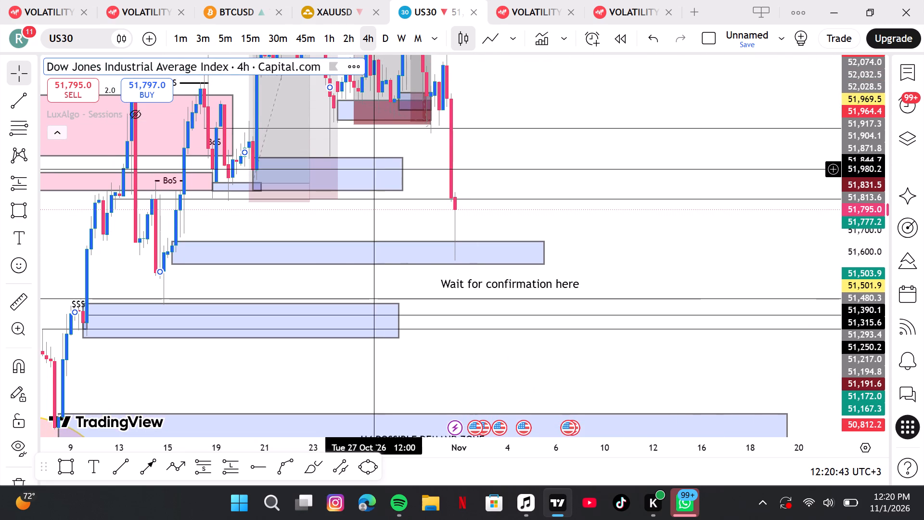
# Restore the closed connection on the BTCUSD chart, check its latest 15m price action, and glance at the Volatility 10 chart.
pyautogui.click(204, 0)
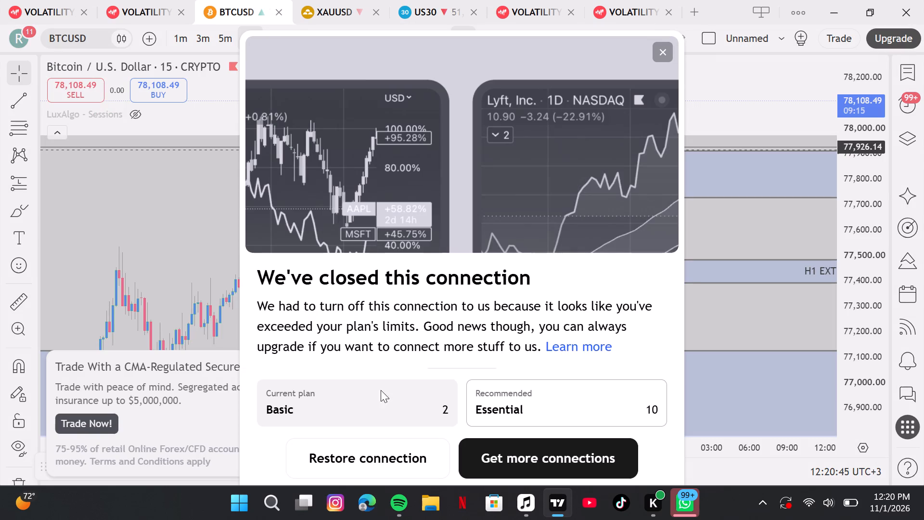
pyautogui.click(393, 475)
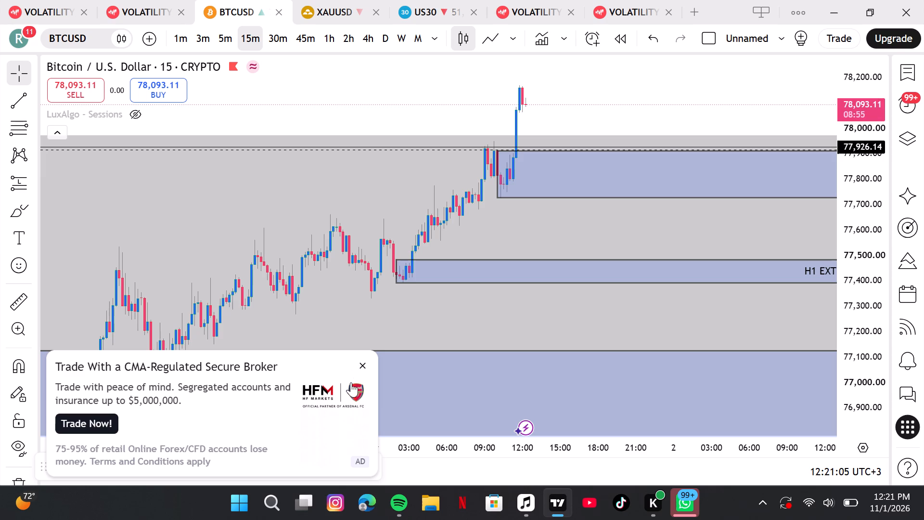
pyautogui.click(364, 367)
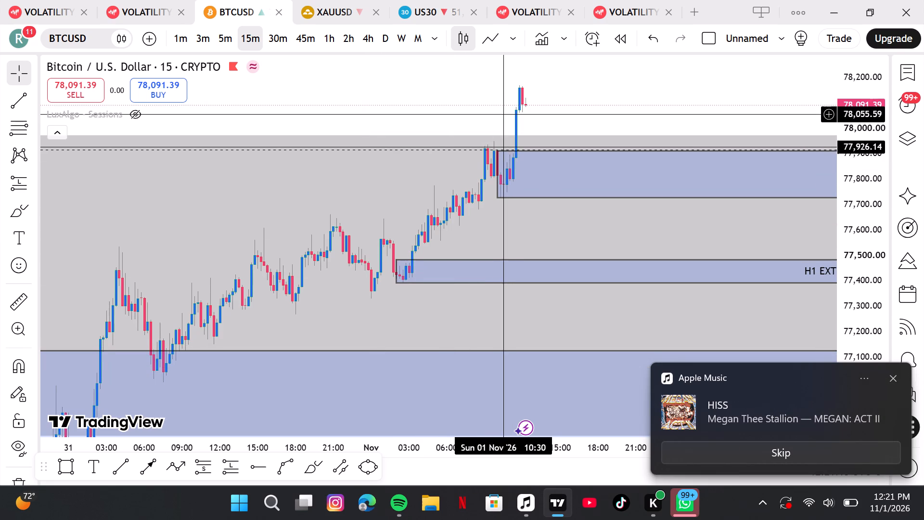
pyautogui.moveTo(502, 115); pyautogui.dragTo(473, 114)
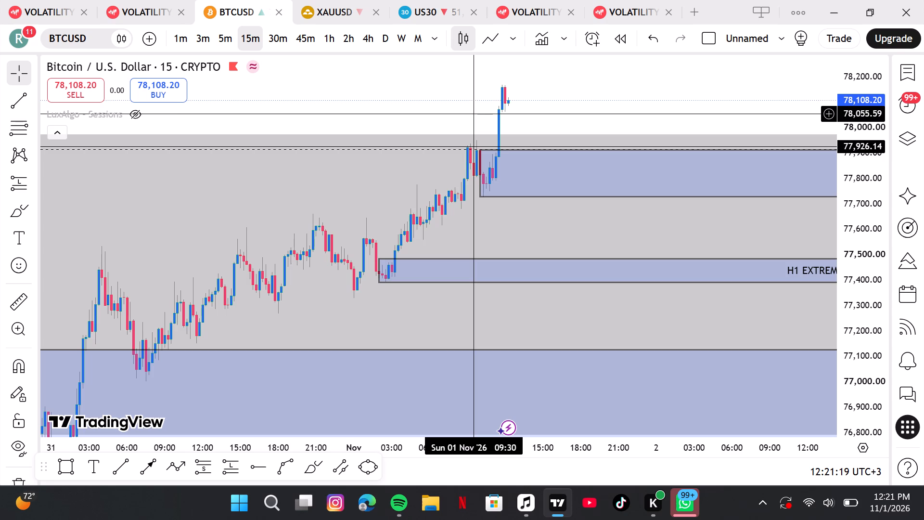
pyautogui.click(473, 114)
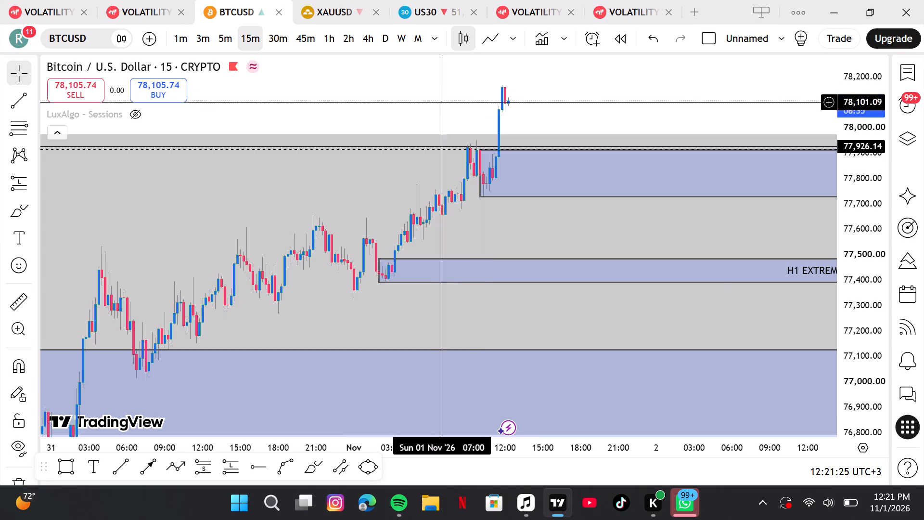
pyautogui.click(154, 18)
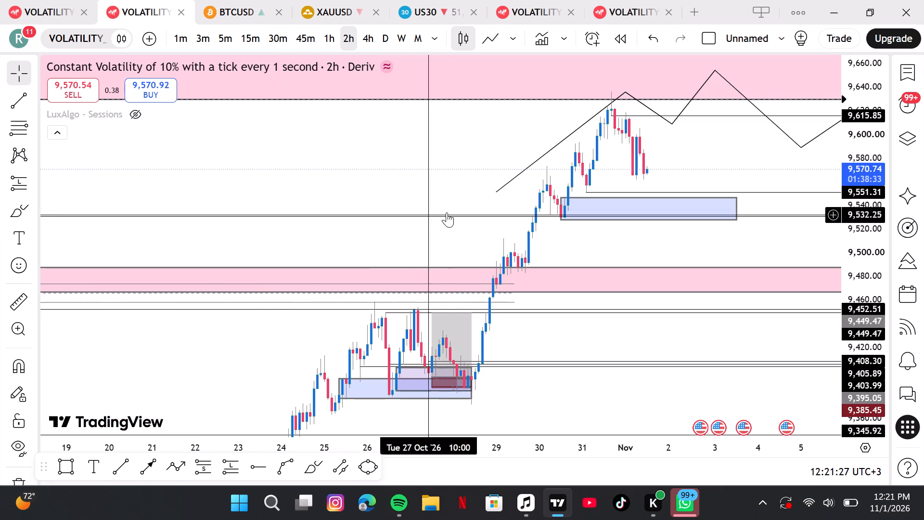
# Create a price alert on the Volatility 25 chart for crossing 2,935.847, triggering every time.
pyautogui.click(25, 0)
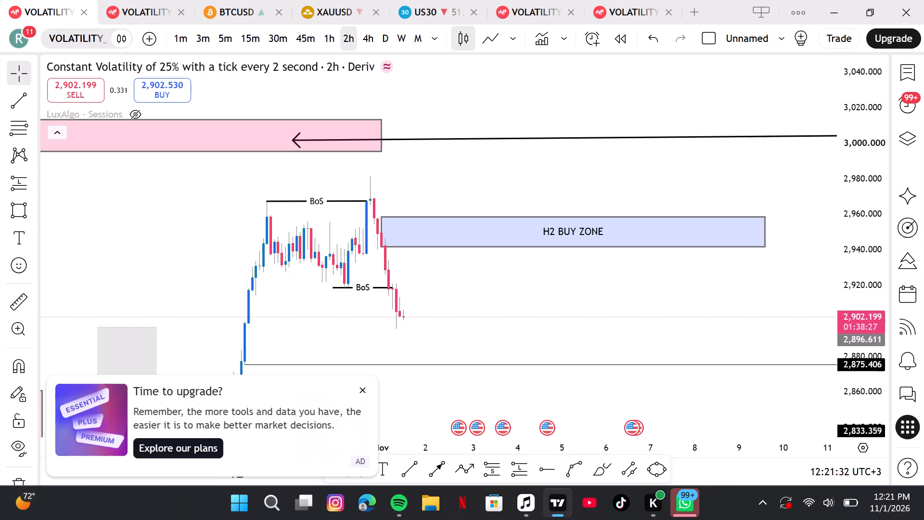
pyautogui.moveTo(446, 282); pyautogui.dragTo(436, 269)
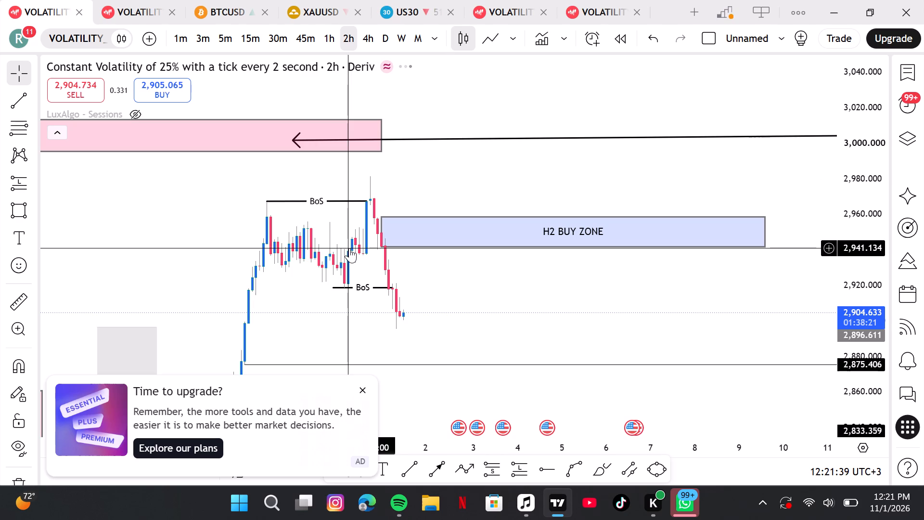
pyautogui.rightClick(349, 248)
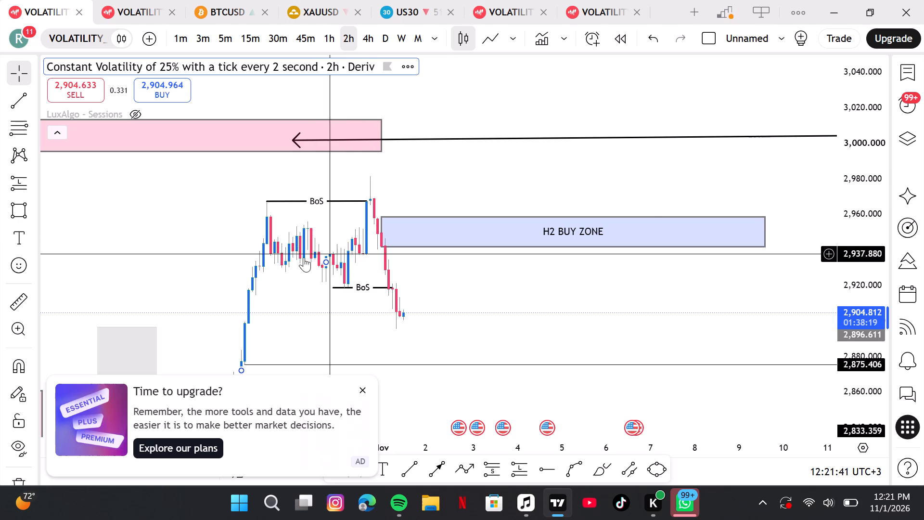
pyautogui.rightClick(304, 257)
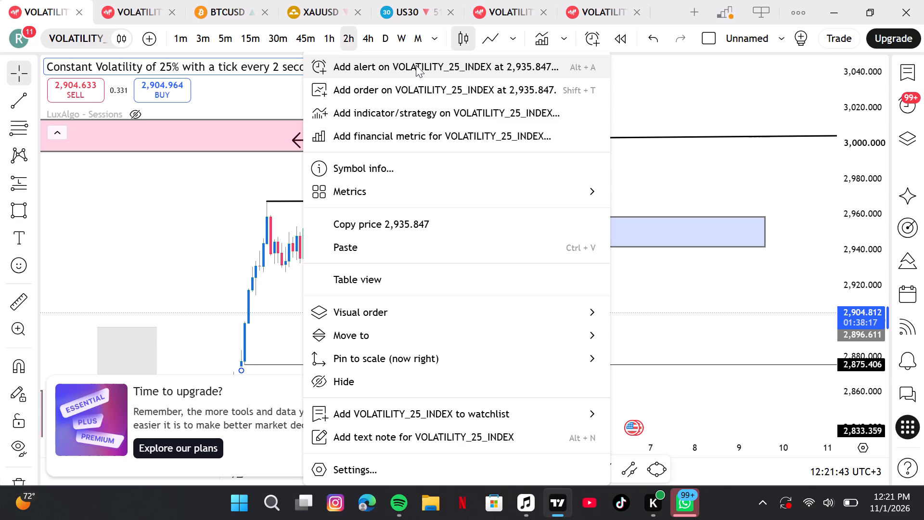
pyautogui.click(417, 73)
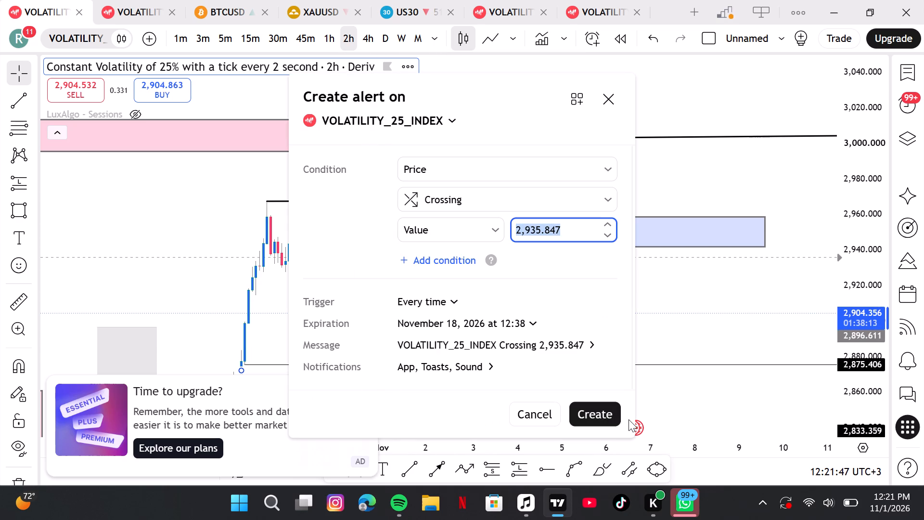
pyautogui.click(602, 419)
pyautogui.click(363, 393)
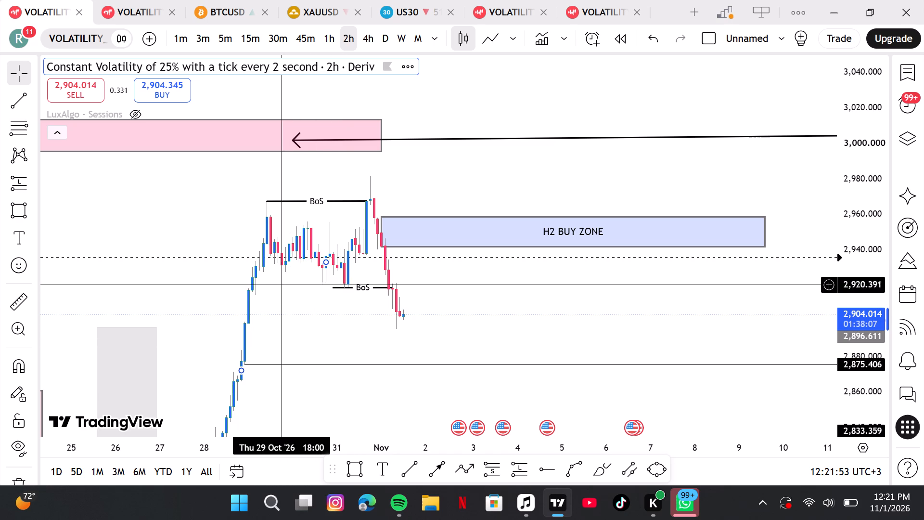
# Move the 2,935.847 price alert on the Volatility 25 2h chart to the H2 BUY ZONE's lower edge, at about 2,941.866.
pyautogui.moveTo(292, 258); pyautogui.dragTo(294, 245)
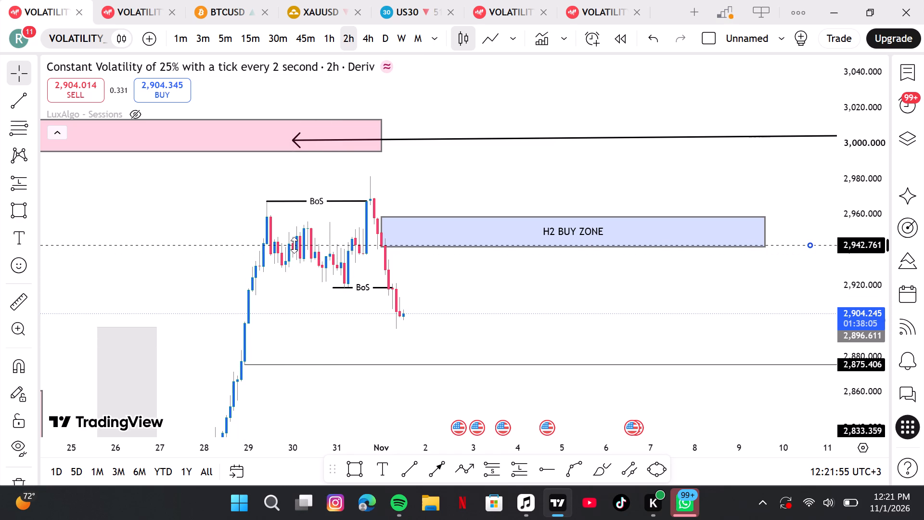
pyautogui.moveTo(294, 245); pyautogui.dragTo(294, 247)
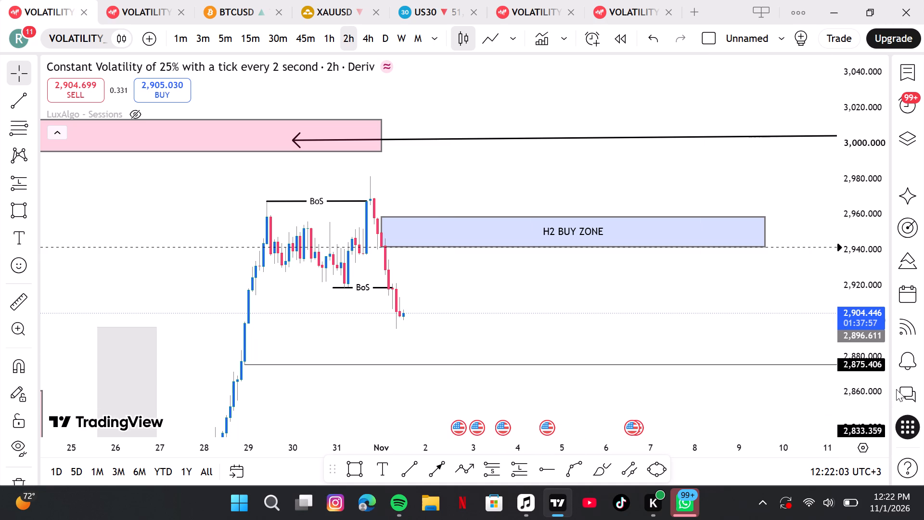
pyautogui.moveTo(879, 390); pyautogui.dragTo(841, 174)
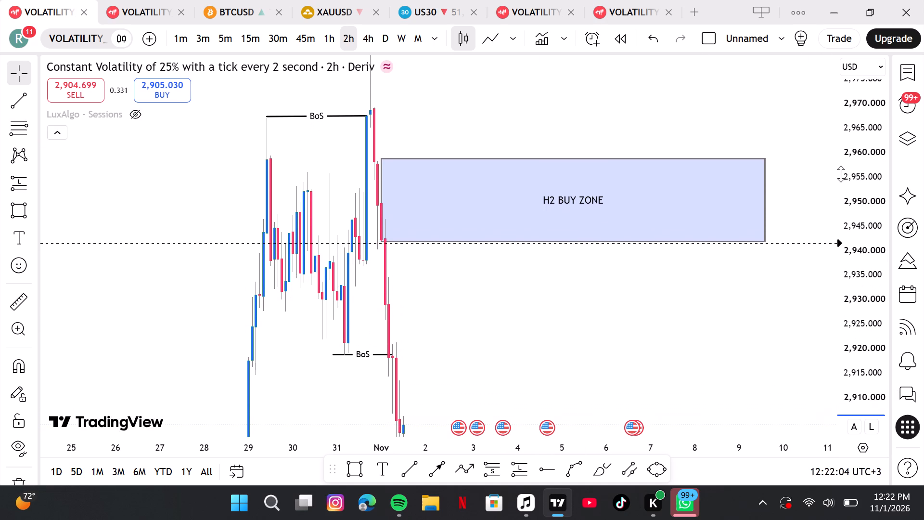
pyautogui.moveTo(847, 337); pyautogui.dragTo(826, 39)
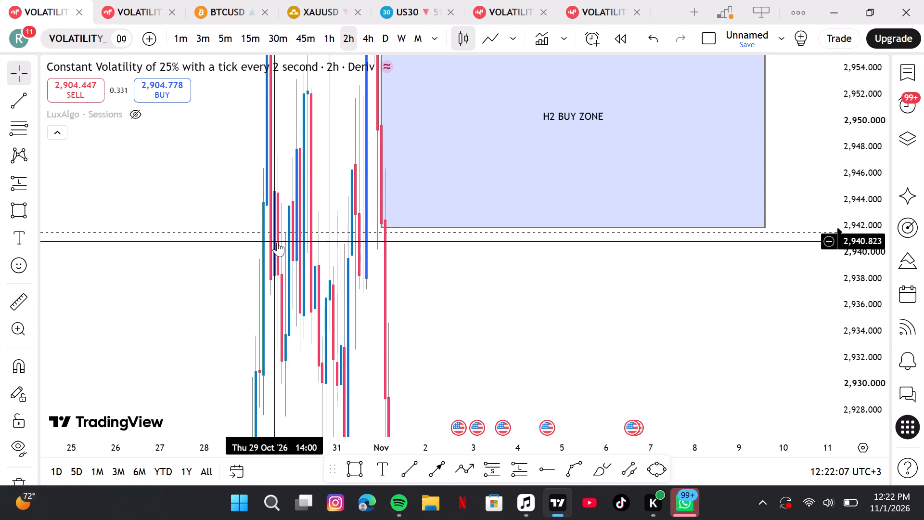
pyautogui.click(281, 229)
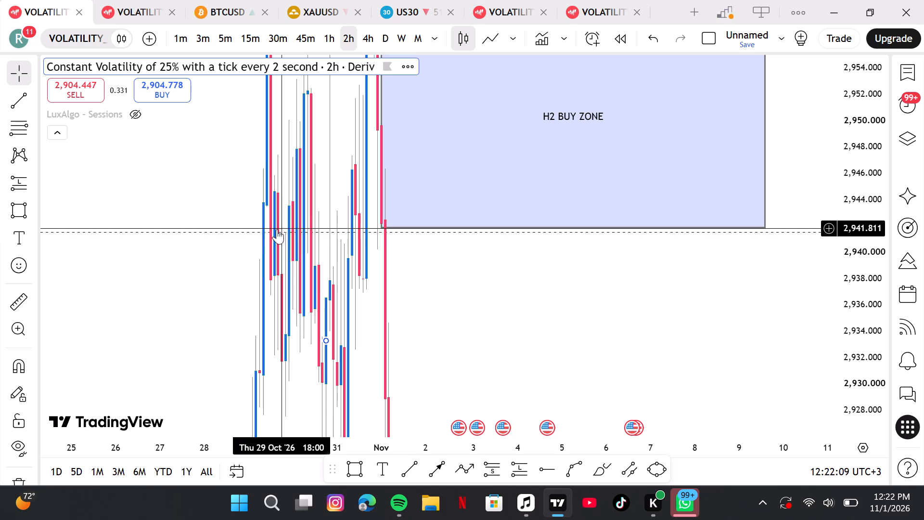
pyautogui.click(255, 231)
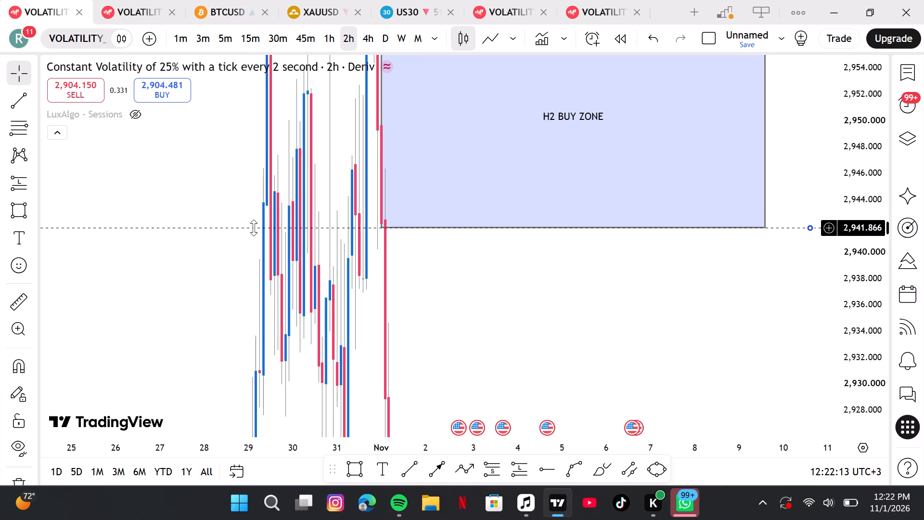
# Delete the horizontal ray at 2,875.406 that starts on 28 October 22:00 on the Volatility 25 chart.
pyautogui.moveTo(860, 279); pyautogui.dragTo(875, 503)
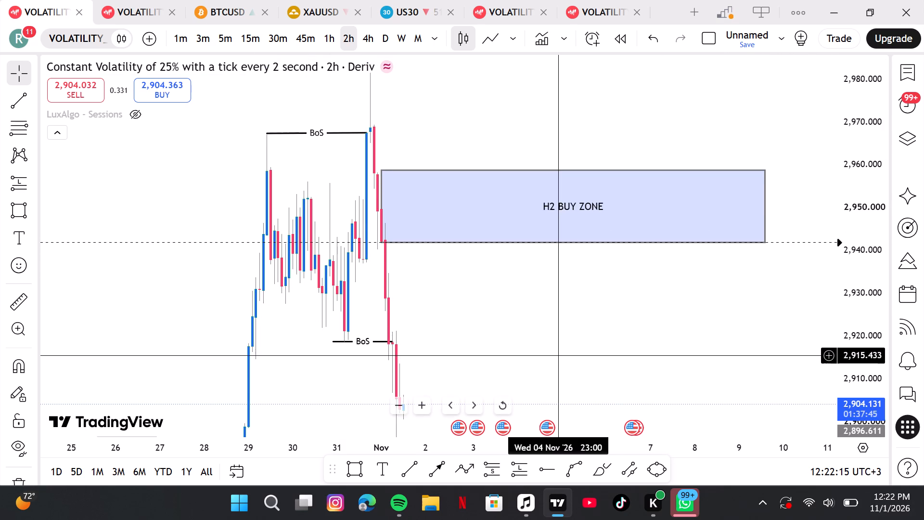
pyautogui.moveTo(557, 355); pyautogui.dragTo(582, 139)
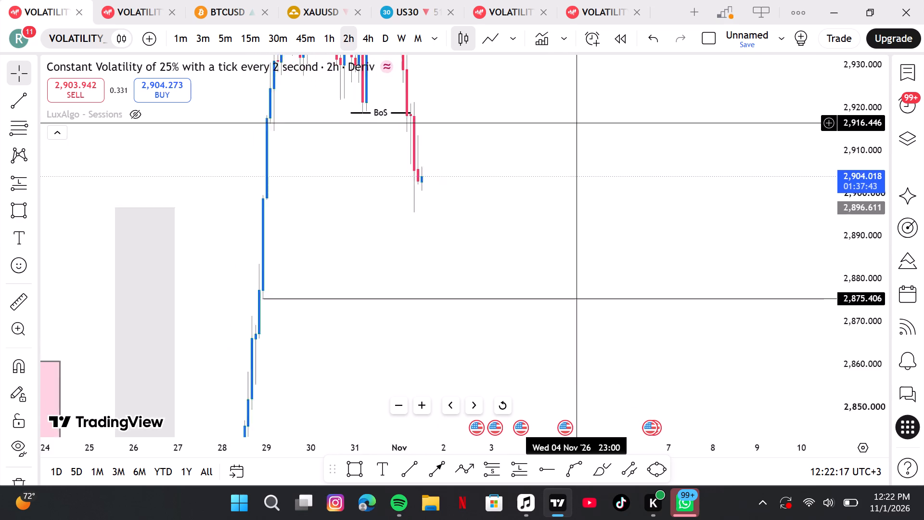
pyautogui.moveTo(582, 139); pyautogui.dragTo(600, 279)
pyautogui.moveTo(600, 279); pyautogui.dragTo(603, 326)
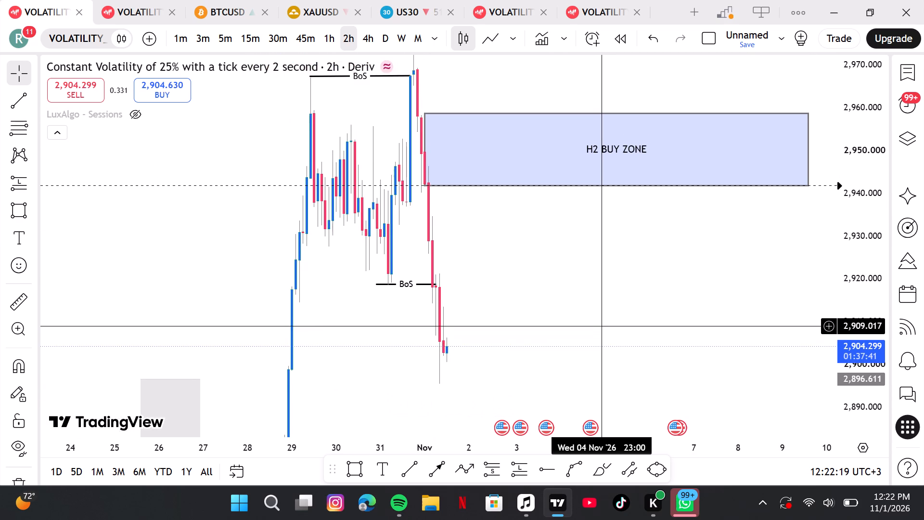
pyautogui.moveTo(603, 326); pyautogui.dragTo(542, 24)
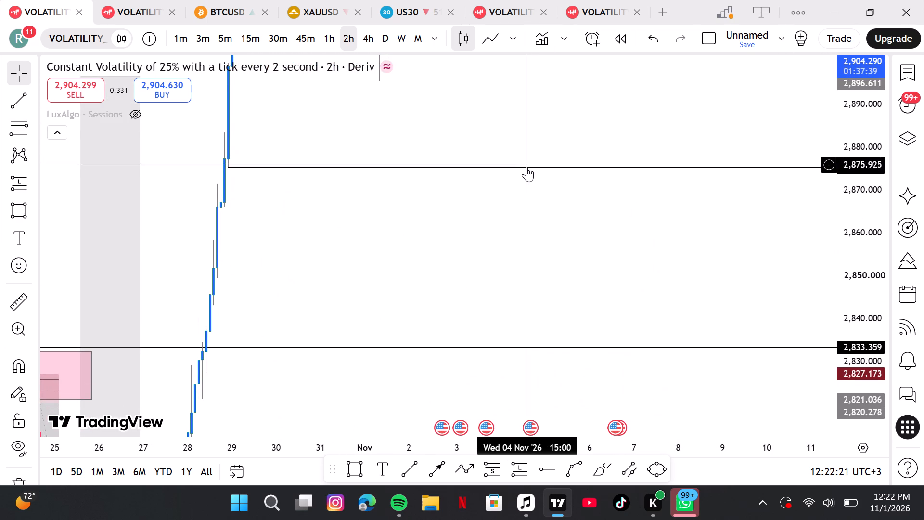
pyautogui.click(527, 169)
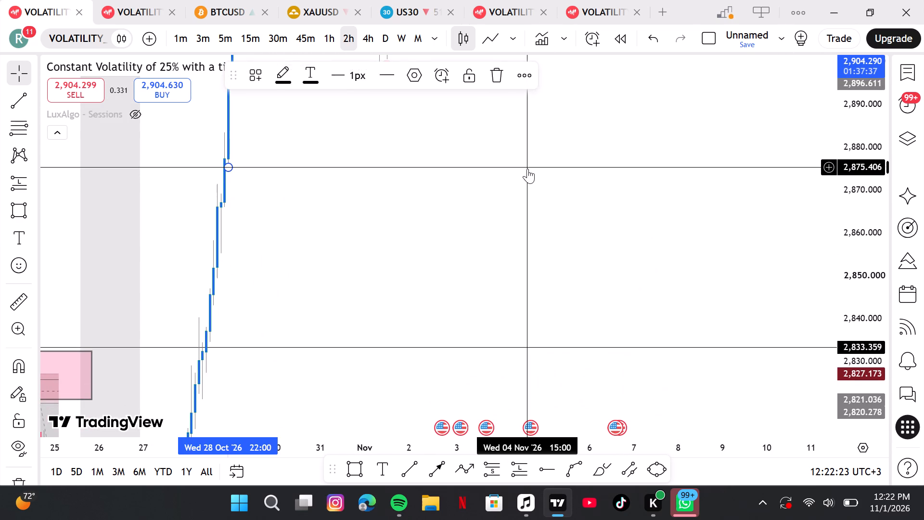
pyautogui.press('BackSpace')
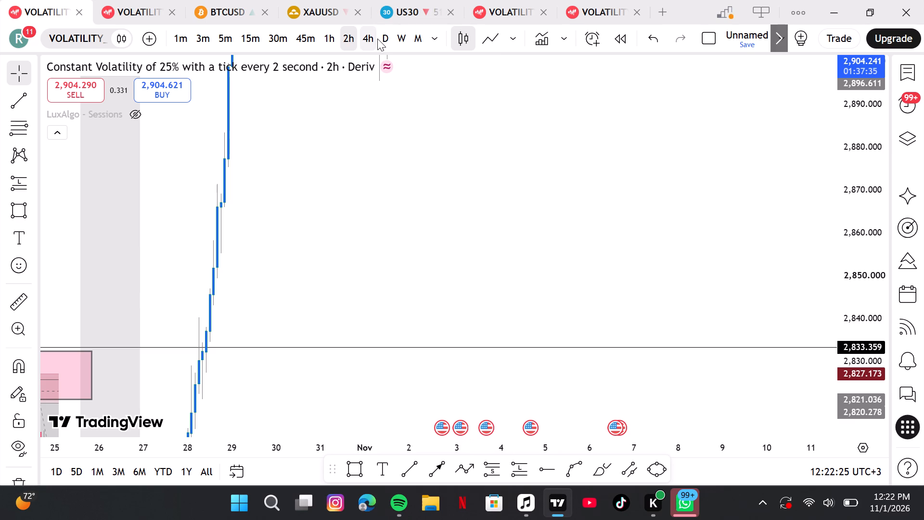
# Switch the Volatility 25 chart to the 4h timeframe and examine price action between the H2 and H4 buy zones.
pyautogui.click(372, 39)
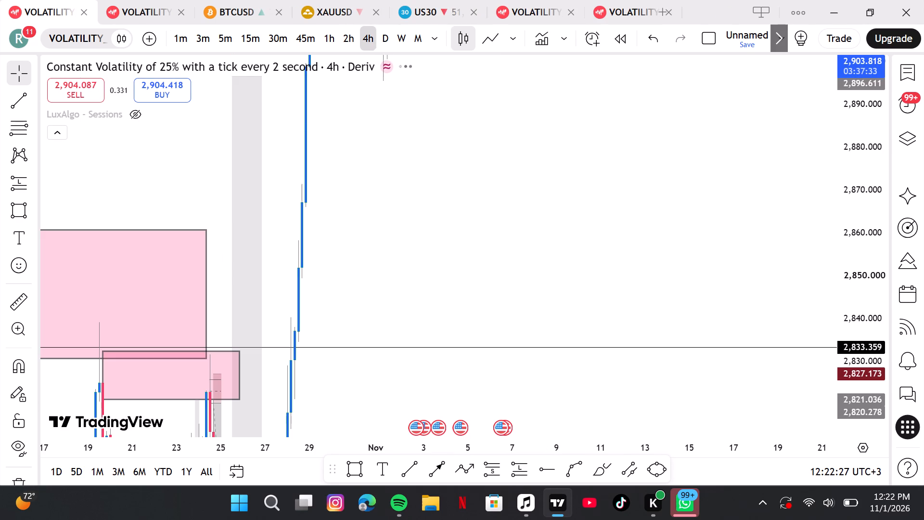
pyautogui.moveTo(416, 180); pyautogui.dragTo(366, 316)
pyautogui.moveTo(871, 155); pyautogui.dragTo(855, 346)
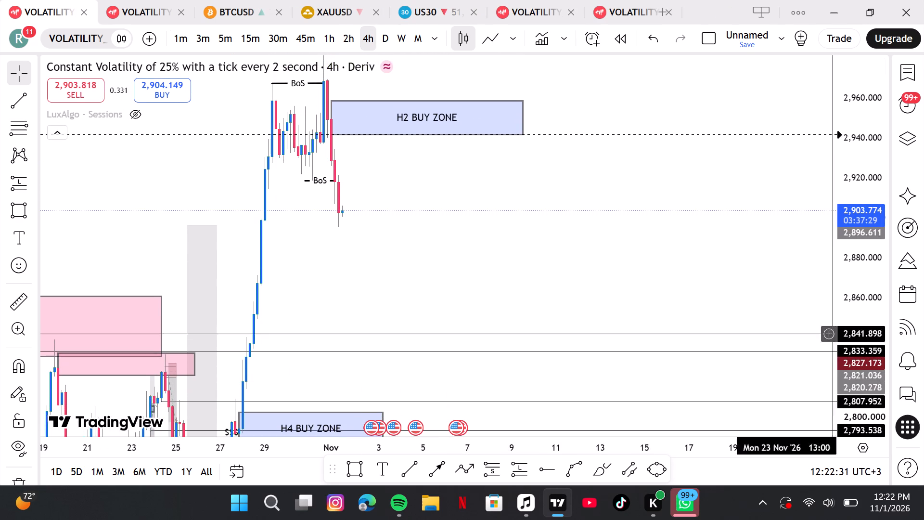
pyautogui.moveTo(718, 283); pyautogui.dragTo(705, 315)
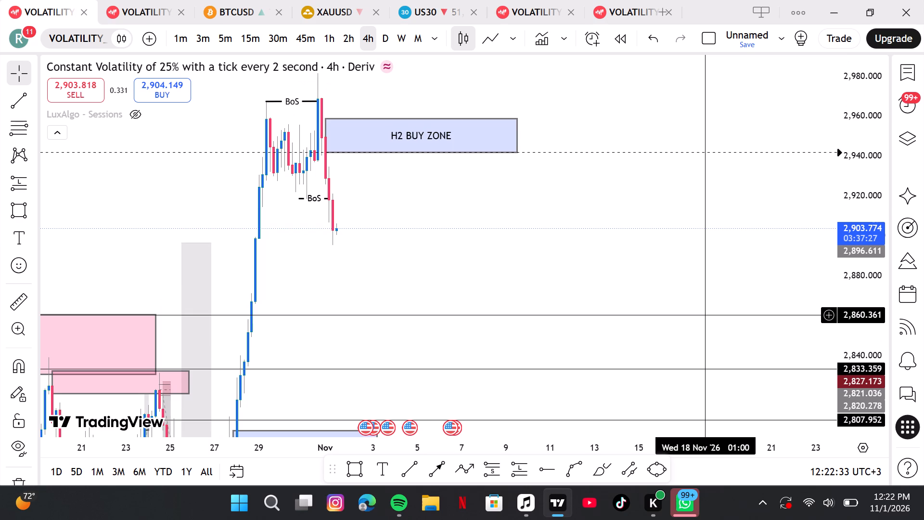
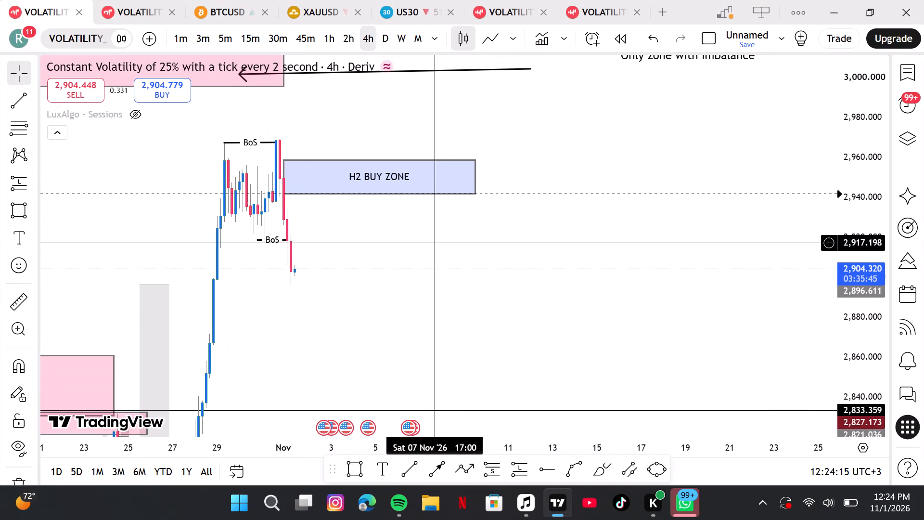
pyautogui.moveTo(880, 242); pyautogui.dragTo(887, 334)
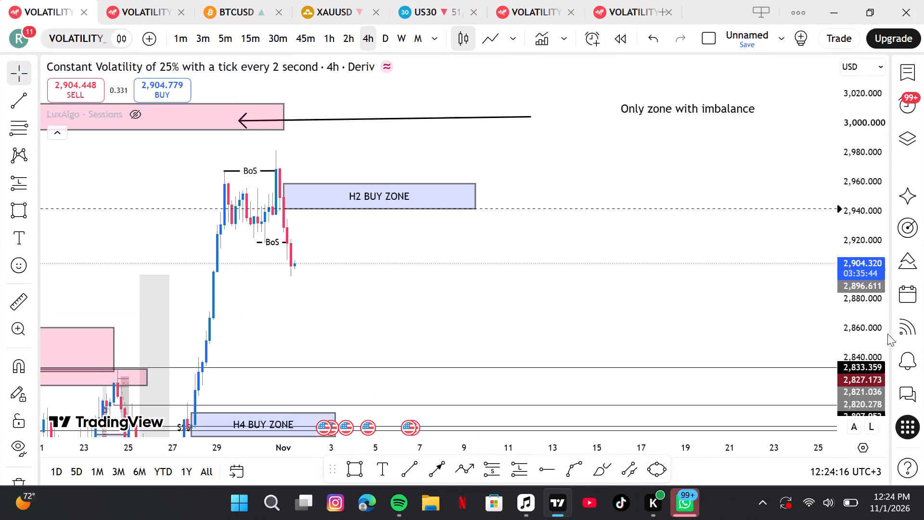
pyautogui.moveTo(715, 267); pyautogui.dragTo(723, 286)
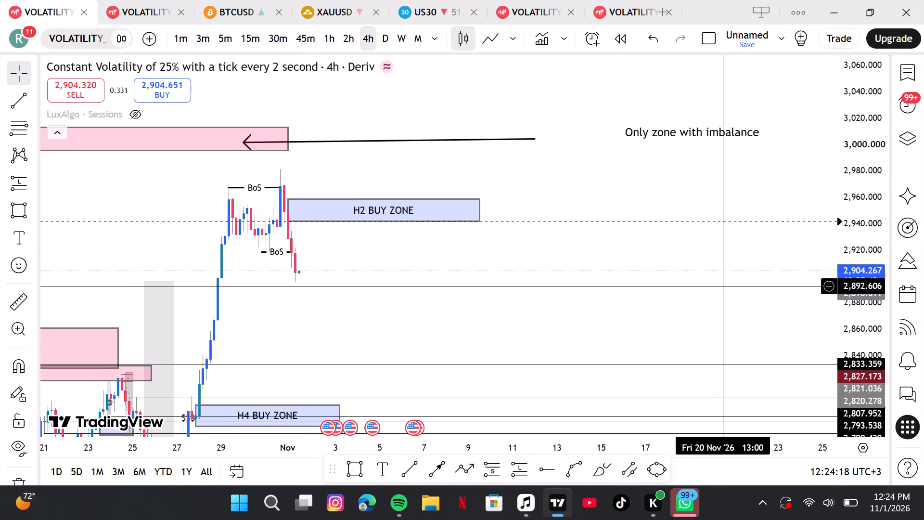
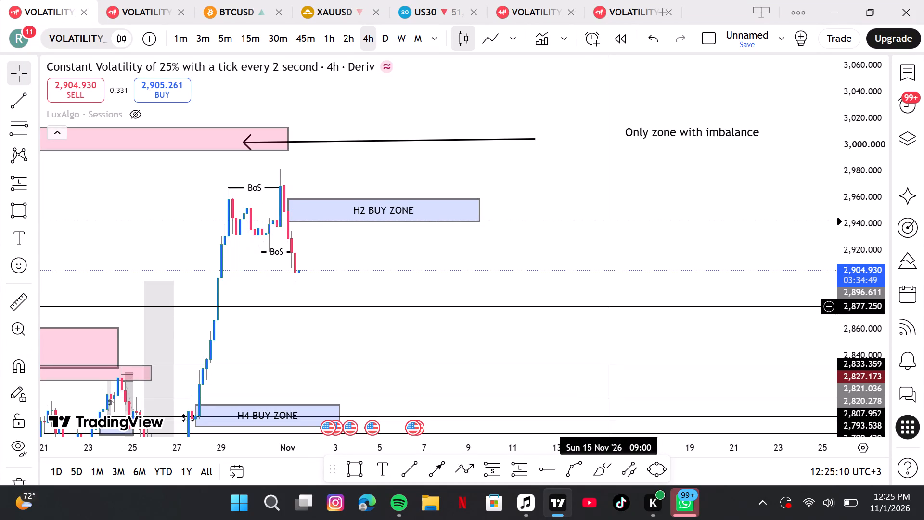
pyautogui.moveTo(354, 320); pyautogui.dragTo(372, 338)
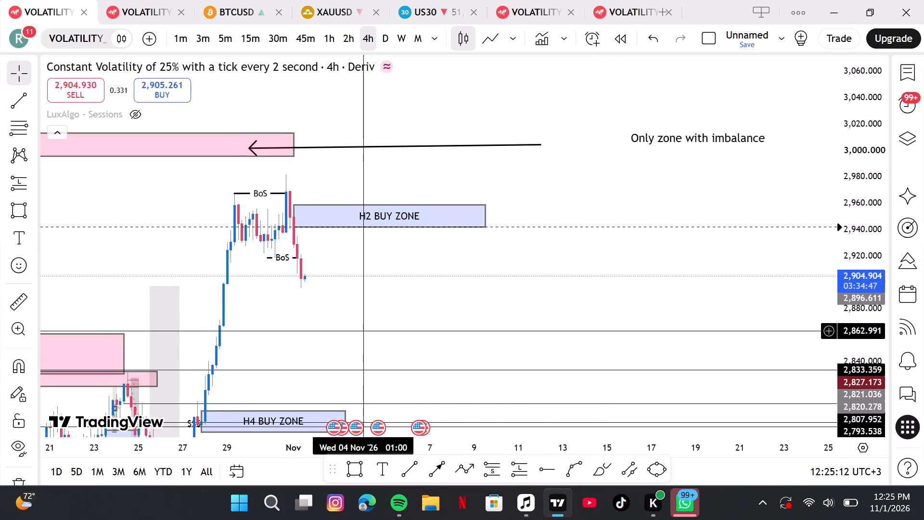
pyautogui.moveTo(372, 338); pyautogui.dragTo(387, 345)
# Switch to the BTCUSD chart and examine price against the H1 buy zone and its crossing alert on the 3-minute timeframe.
pyautogui.click(227, 2)
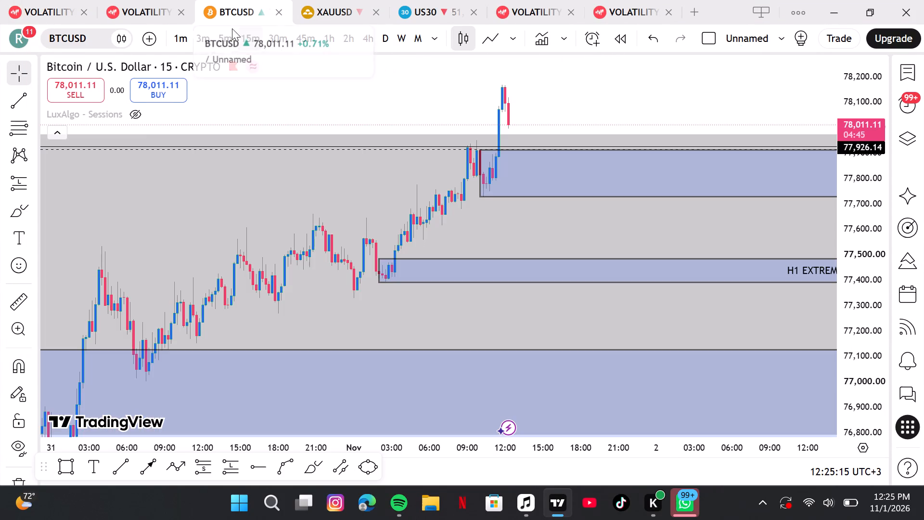
pyautogui.moveTo(338, 106); pyautogui.dragTo(164, 102)
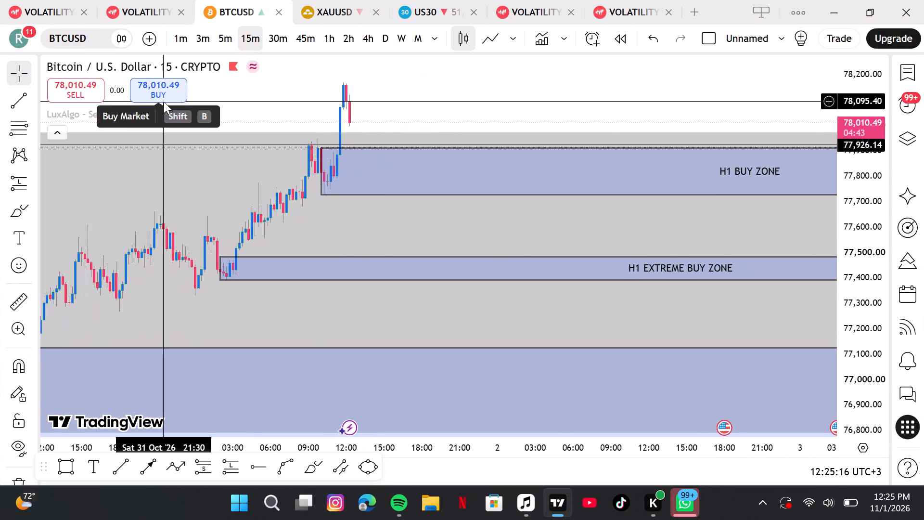
pyautogui.moveTo(868, 334); pyautogui.dragTo(811, 287)
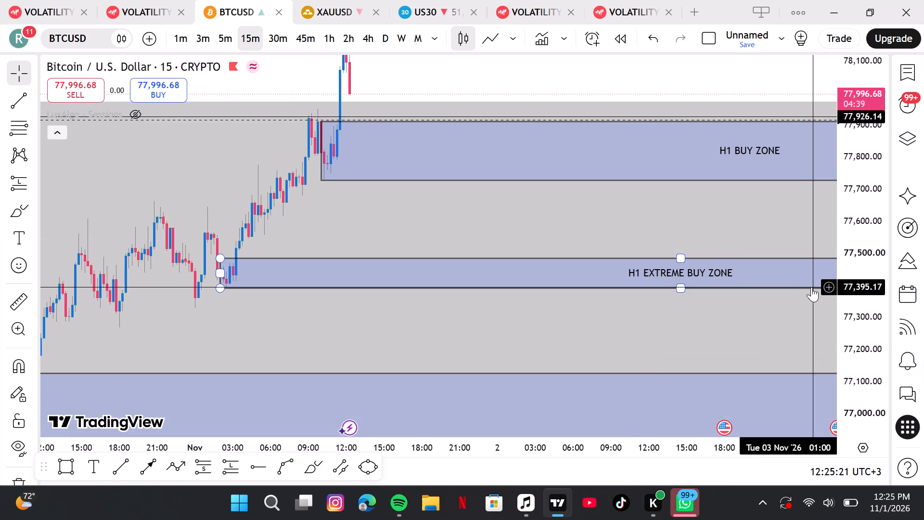
pyautogui.click(198, 34)
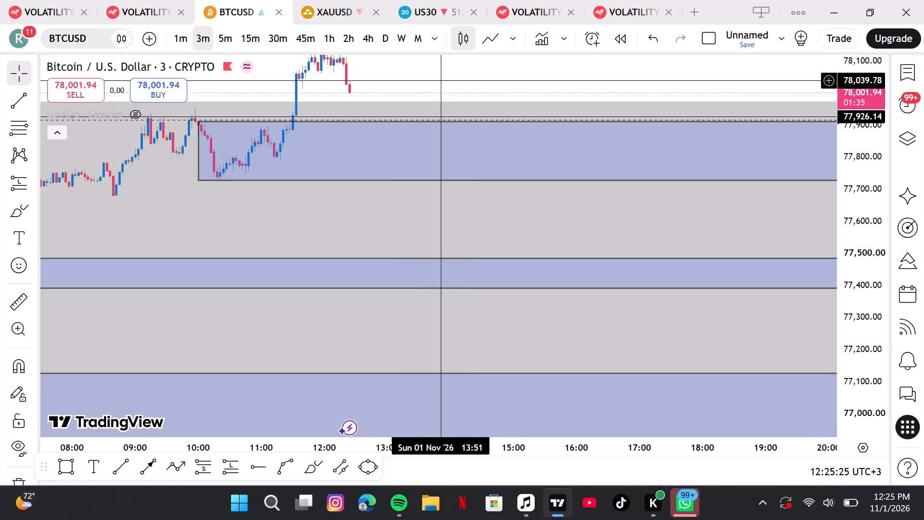
pyautogui.moveTo(442, 80); pyautogui.dragTo(438, 144)
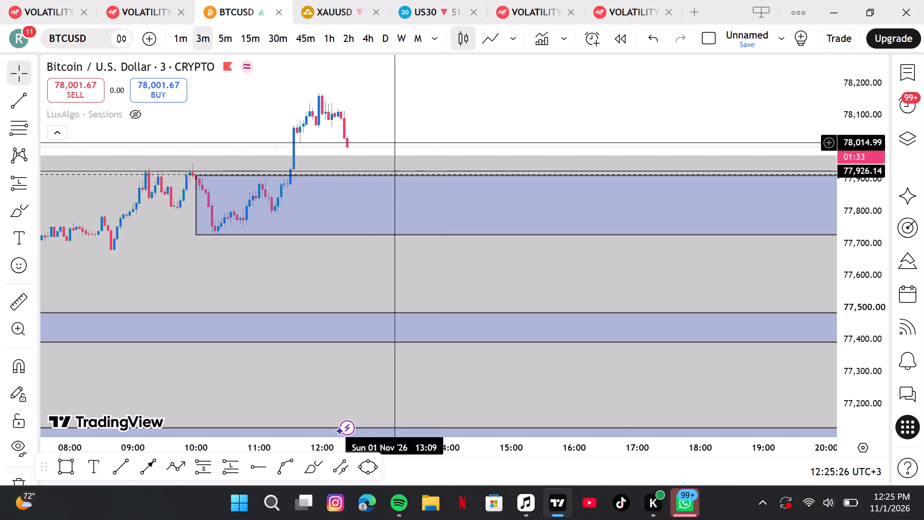
pyautogui.click(143, 175)
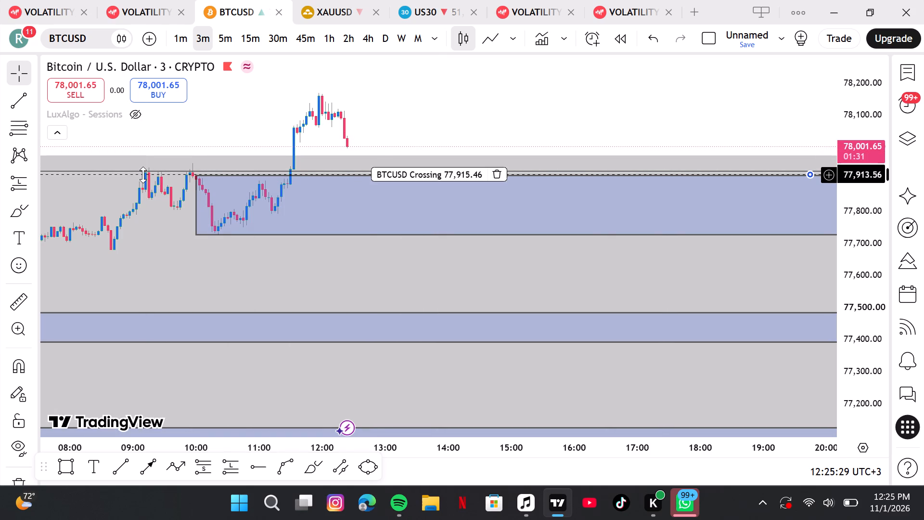
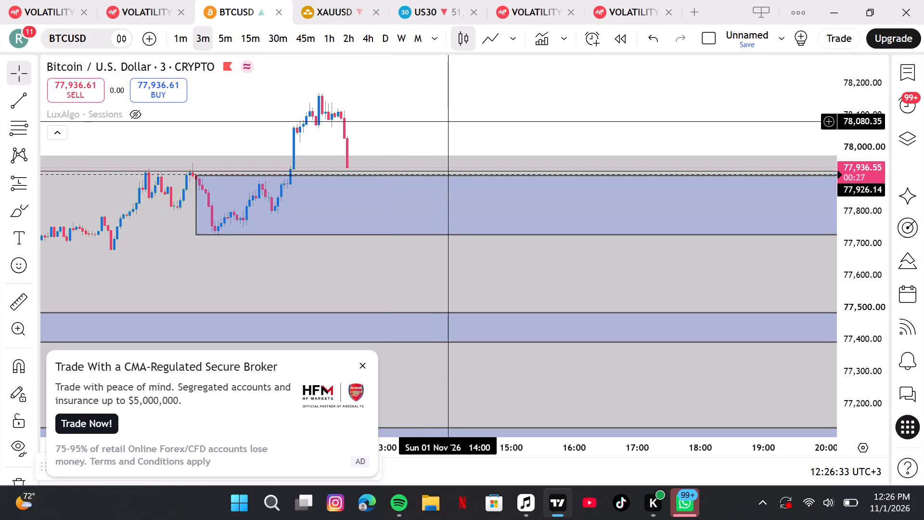
# Examine BTCUSD's 3-minute price action around the upper edge of the H1 buy zone.
pyautogui.moveTo(449, 121); pyautogui.dragTo(572, 144)
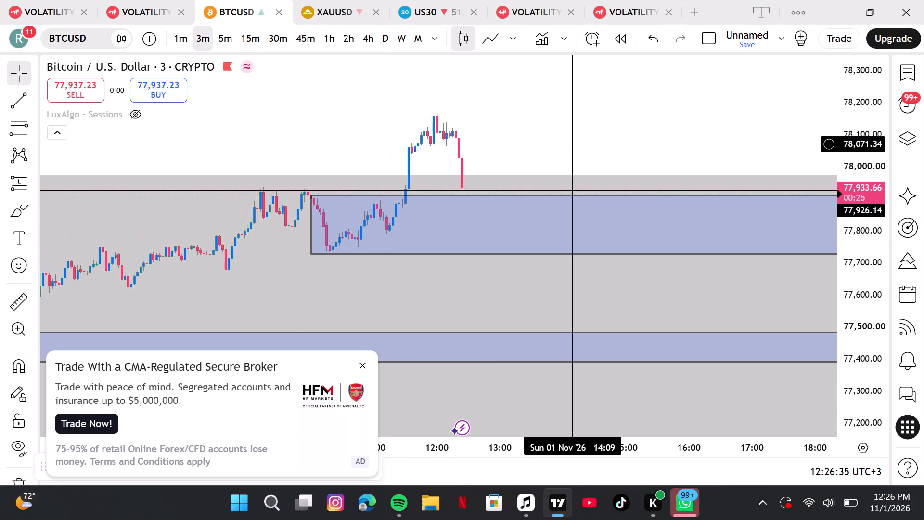
pyautogui.moveTo(572, 144); pyautogui.dragTo(609, 181)
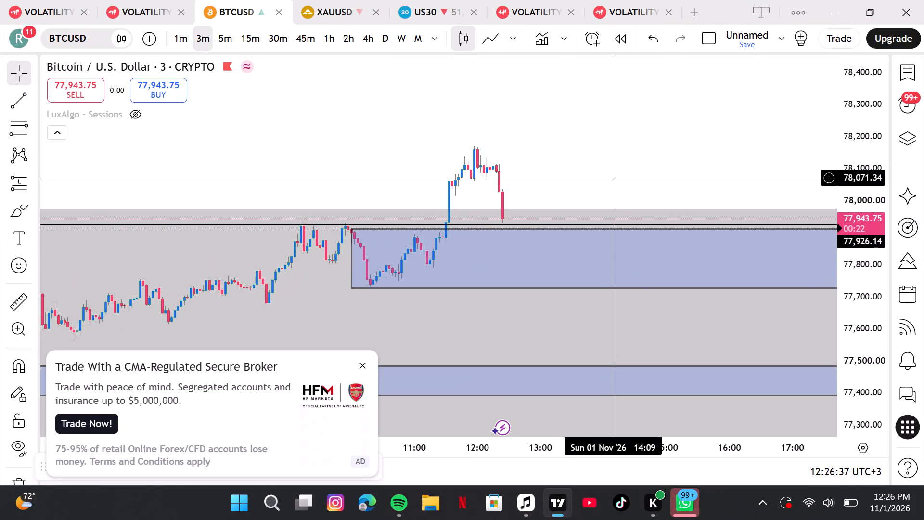
pyautogui.moveTo(609, 181); pyautogui.dragTo(495, 325)
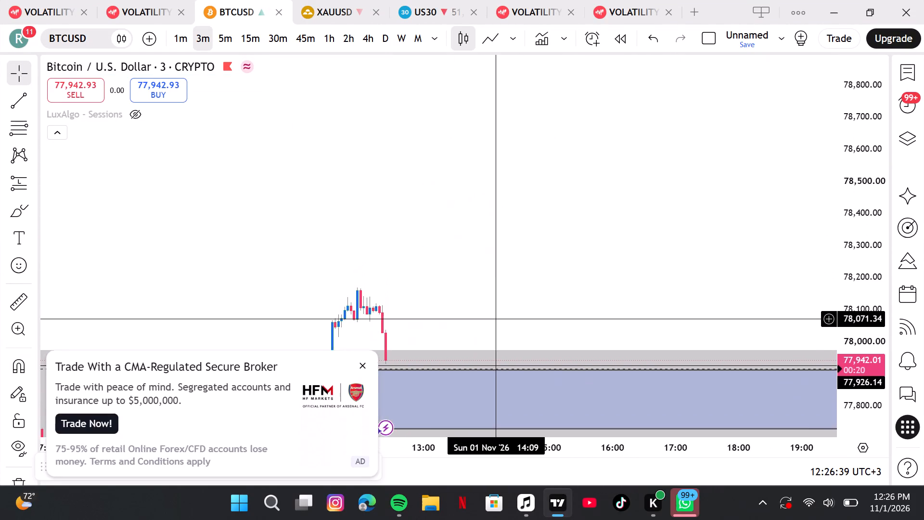
pyautogui.moveTo(495, 325); pyautogui.dragTo(525, 236)
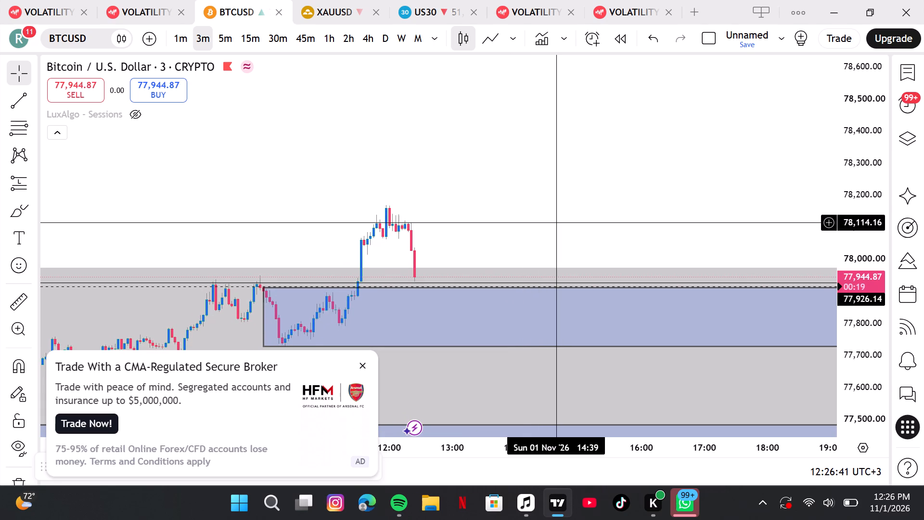
pyautogui.click(558, 222)
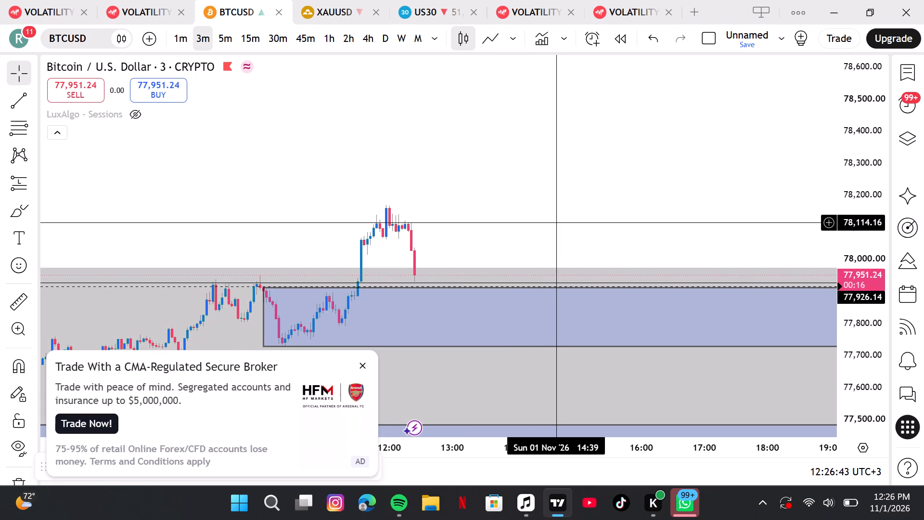
# Switch to the 10% constant volatility index chart and view it on the 1-hour timeframe.
pyautogui.click(147, 2)
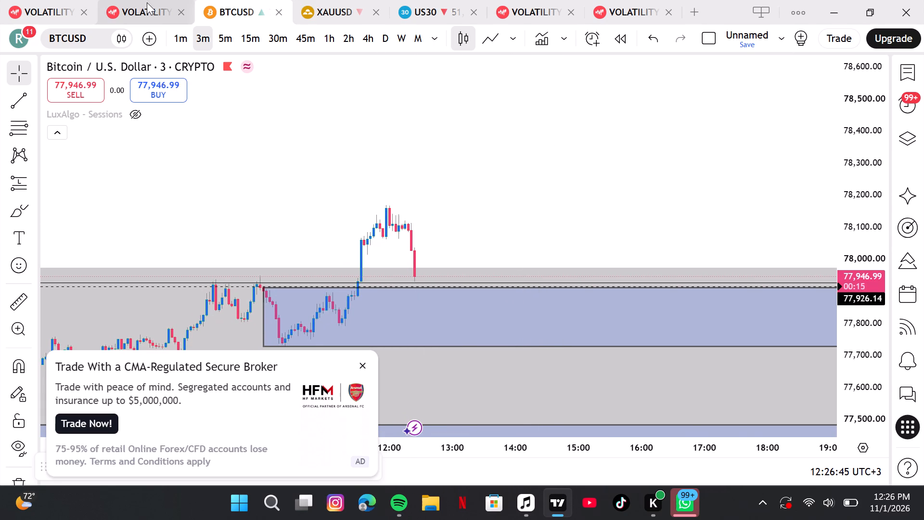
pyautogui.click(398, 461)
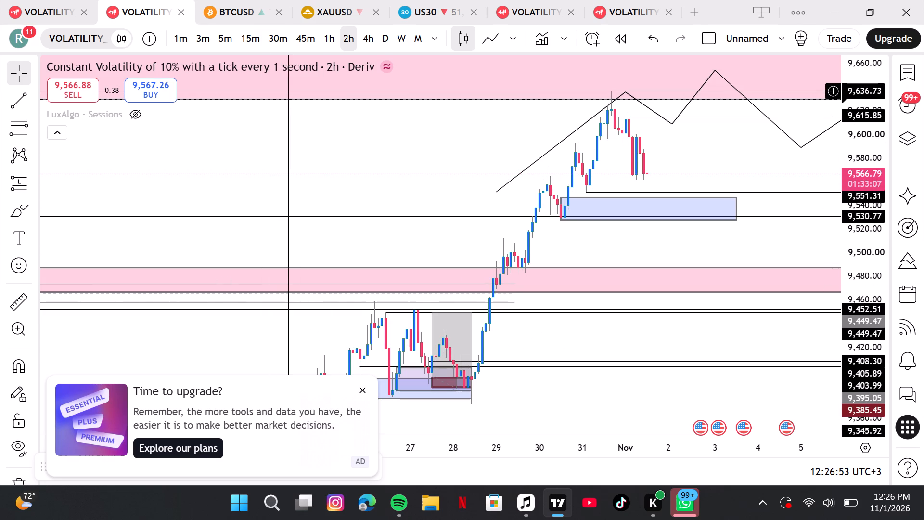
pyautogui.click(330, 46)
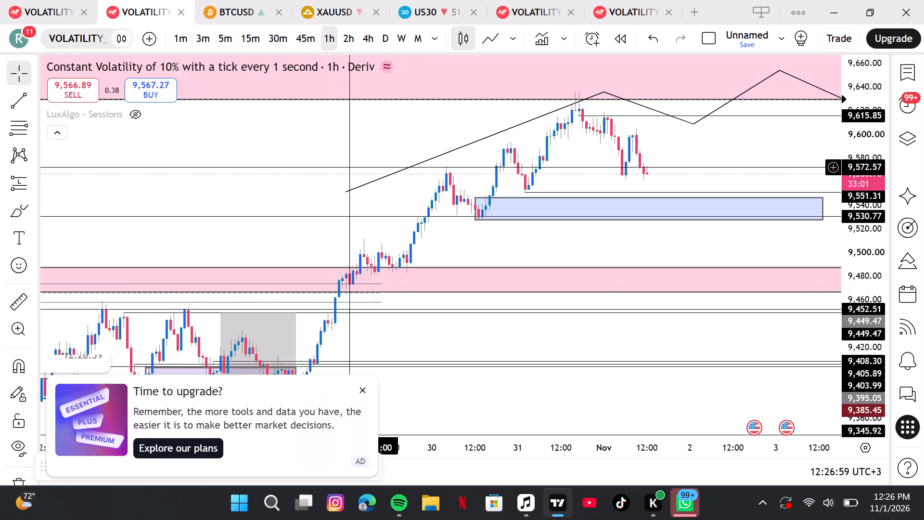
# Return to the BTCUSD chart and dismiss the broker advertisement covering it.
pyautogui.click(246, 0)
pyautogui.moveTo(480, 218); pyautogui.dragTo(547, 145)
pyautogui.click(322, 254)
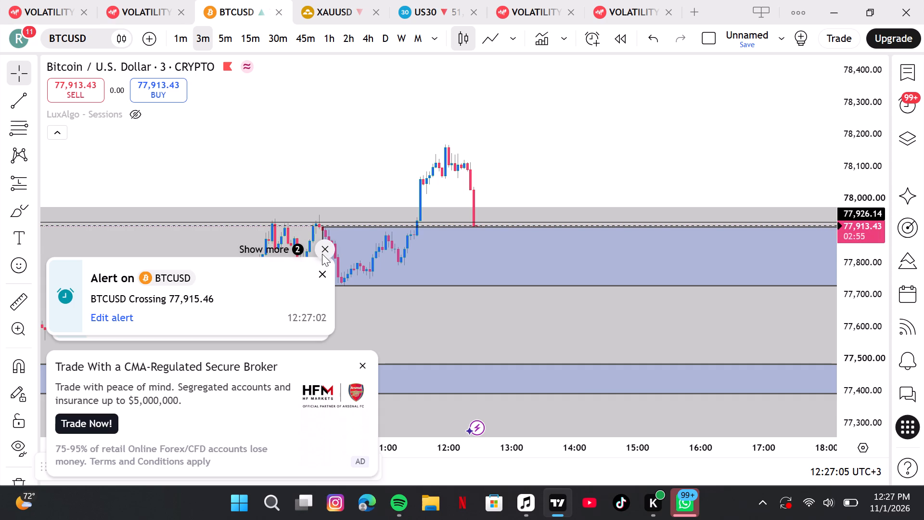
pyautogui.click(360, 364)
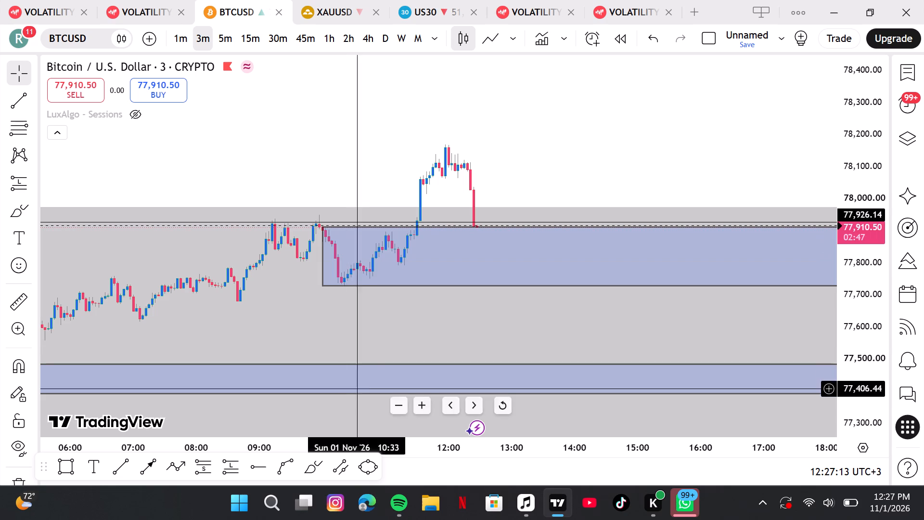
# Draw a horizontal ray at 78,168.25 on BTCUSD's latest swing high and shift its start point to the peak candle.
pyautogui.click(252, 456)
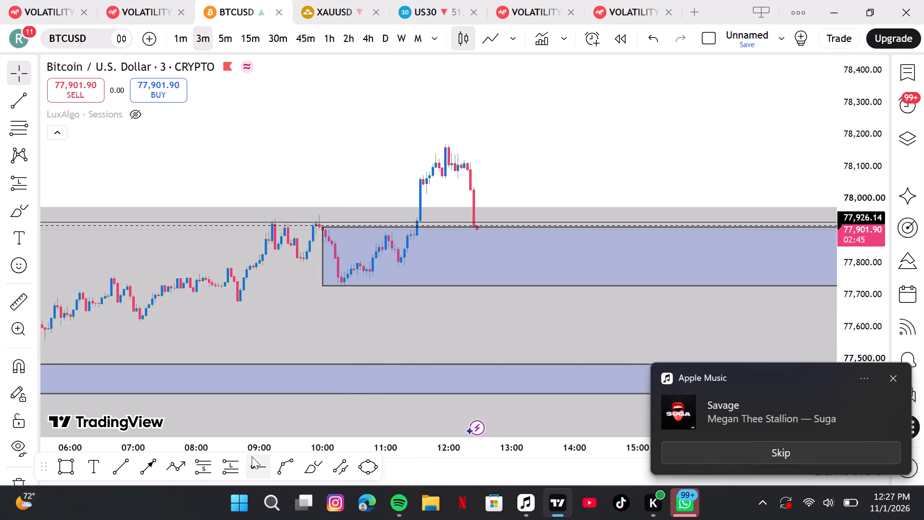
pyautogui.click(423, 145)
pyautogui.press('Right')
pyautogui.press('Right')
pyautogui.press('Right')
pyautogui.press('Right')
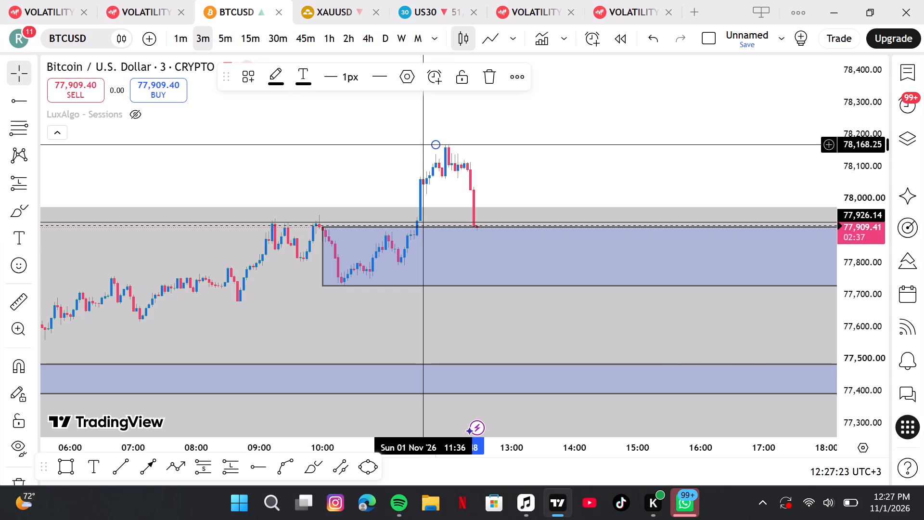
pyautogui.press('Right')
pyautogui.press('Right')
pyautogui.press('Right')
pyautogui.press('Left')
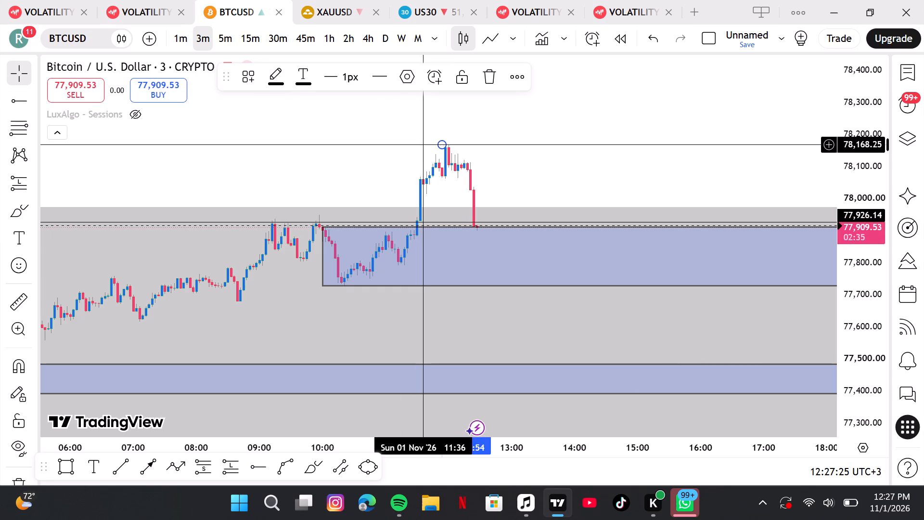
pyautogui.click(368, 147)
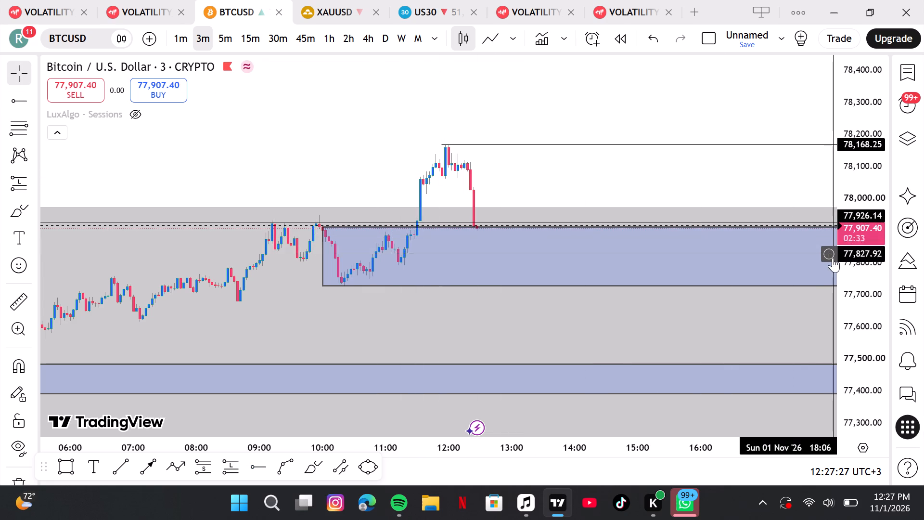
# Examine BTCUSD's 3-minute decline from the 78,168.25 ray into the H1 buy zone.
pyautogui.moveTo(859, 288); pyautogui.dragTo(843, 143)
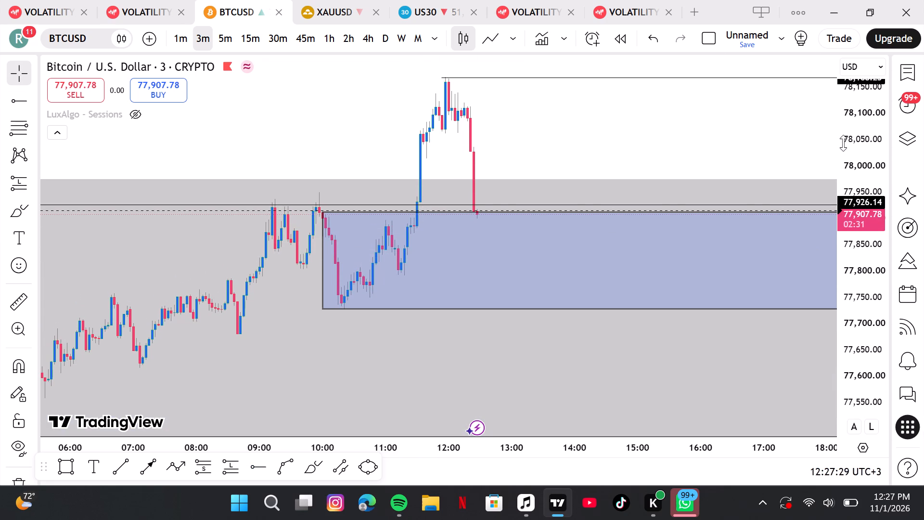
pyautogui.moveTo(843, 143); pyautogui.dragTo(843, 197)
pyautogui.moveTo(565, 178); pyautogui.dragTo(628, 277)
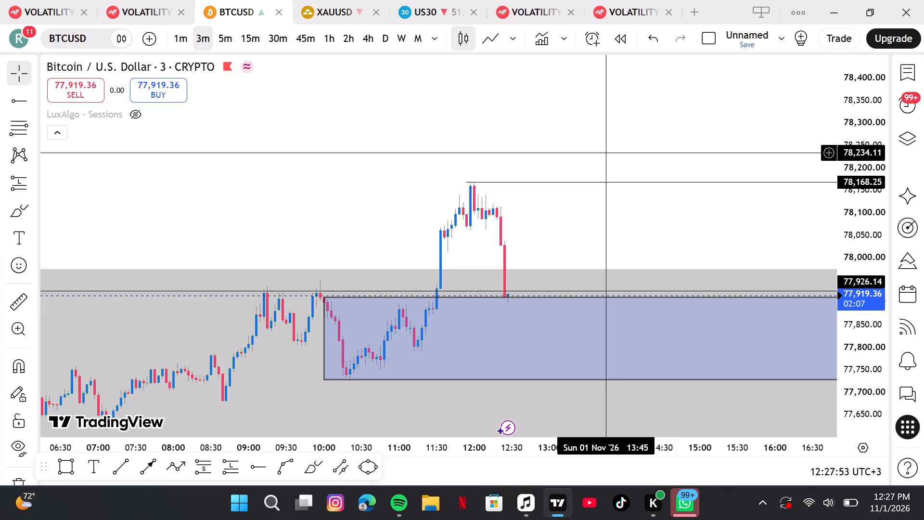
pyautogui.doubleClick(631, 246)
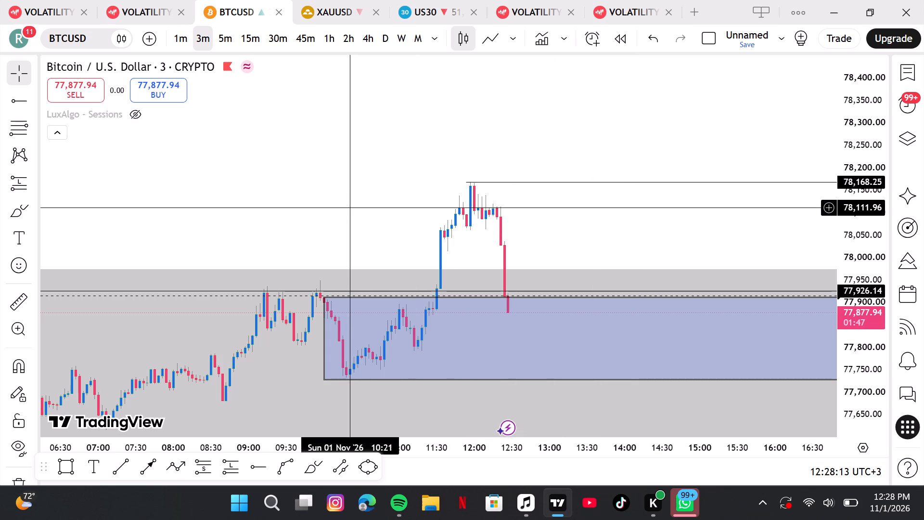
pyautogui.moveTo(357, 214); pyautogui.dragTo(428, 187)
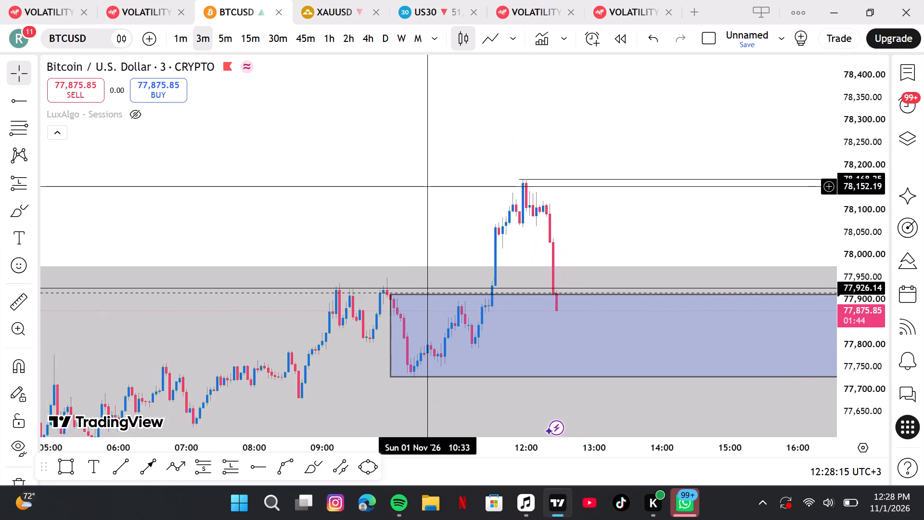
pyautogui.moveTo(325, 207); pyautogui.dragTo(351, 117)
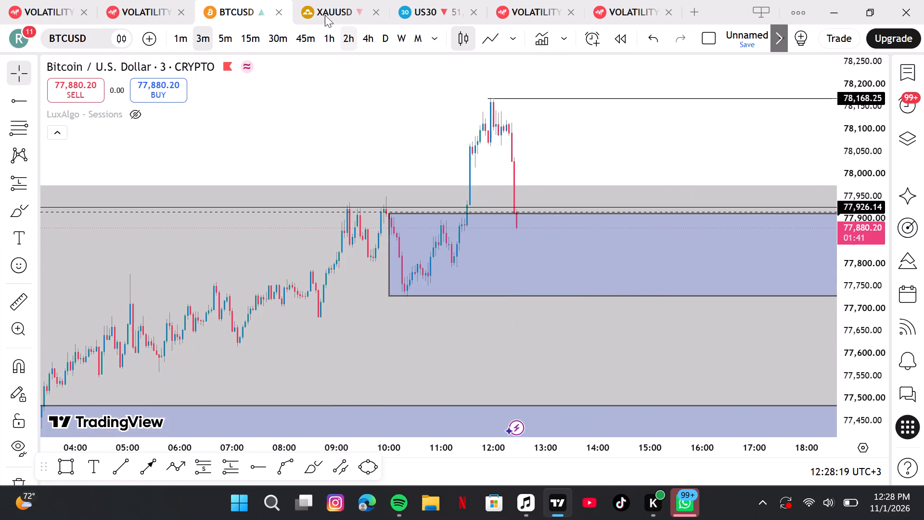
# Display BTCUSD on the 1-hour timeframe with both the H1 buy zone and H1 extreme buy zone in view.
pyautogui.click(331, 32)
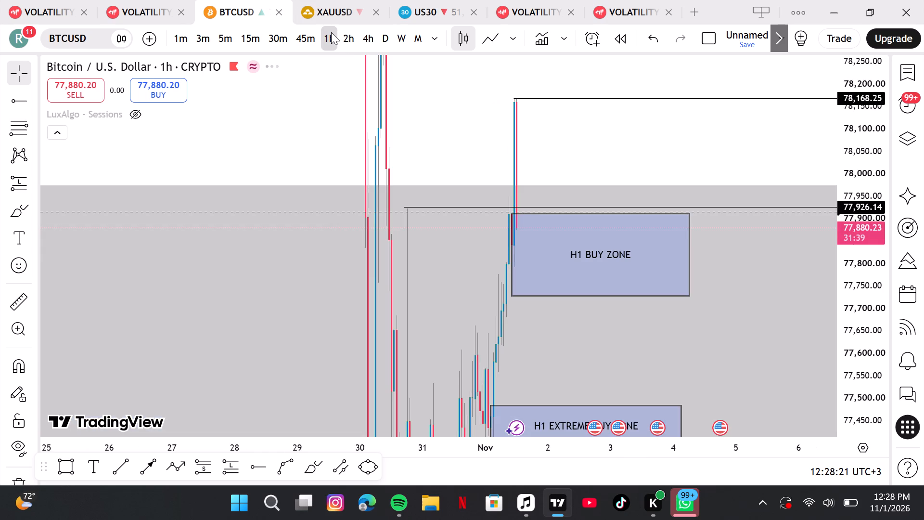
pyautogui.moveTo(868, 166); pyautogui.dragTo(732, 290)
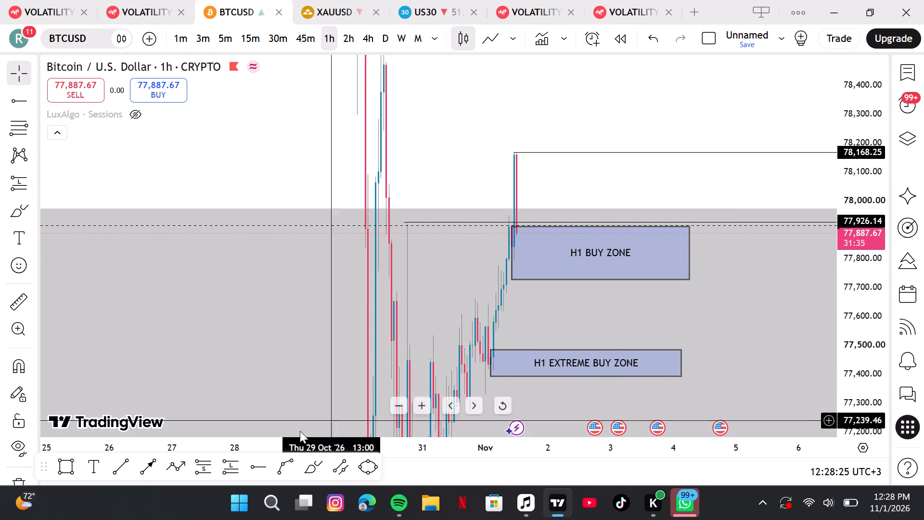
# Place an empty text note beside the H1 buy zone and restore the closed connection.
pyautogui.click(85, 466)
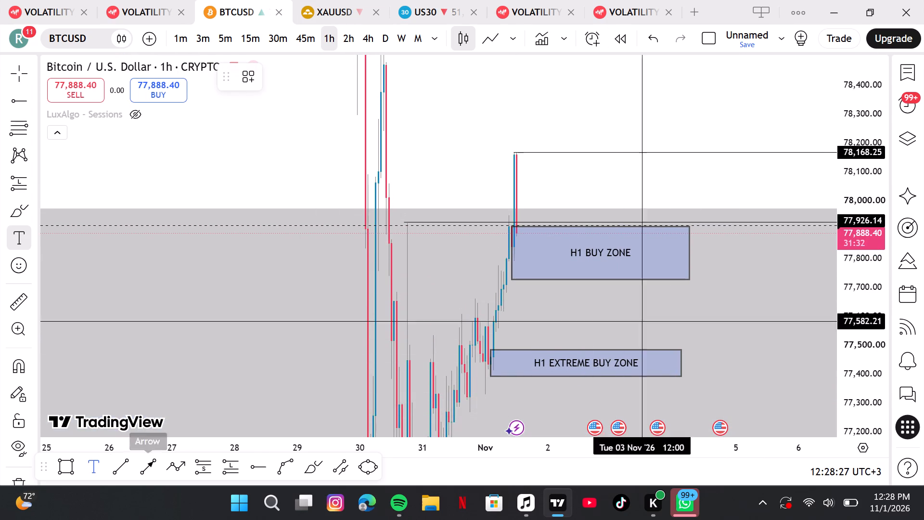
pyautogui.click(745, 252)
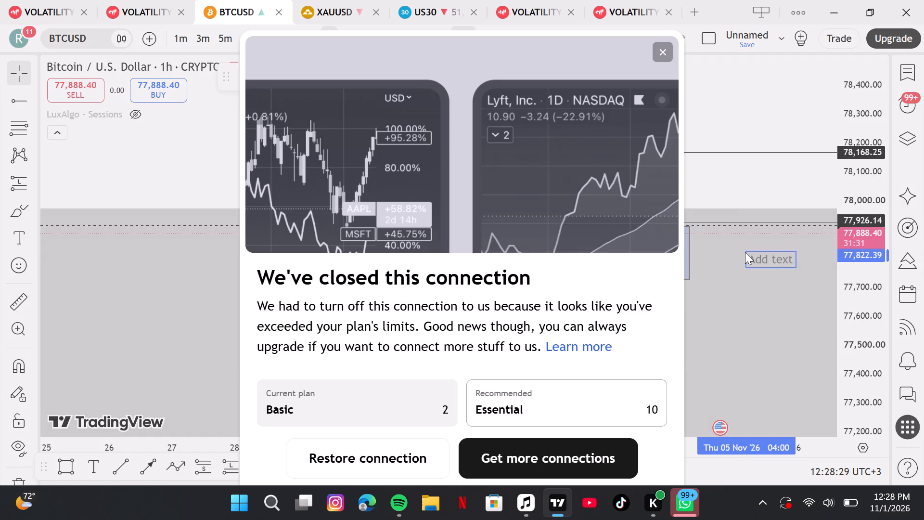
pyautogui.click(394, 467)
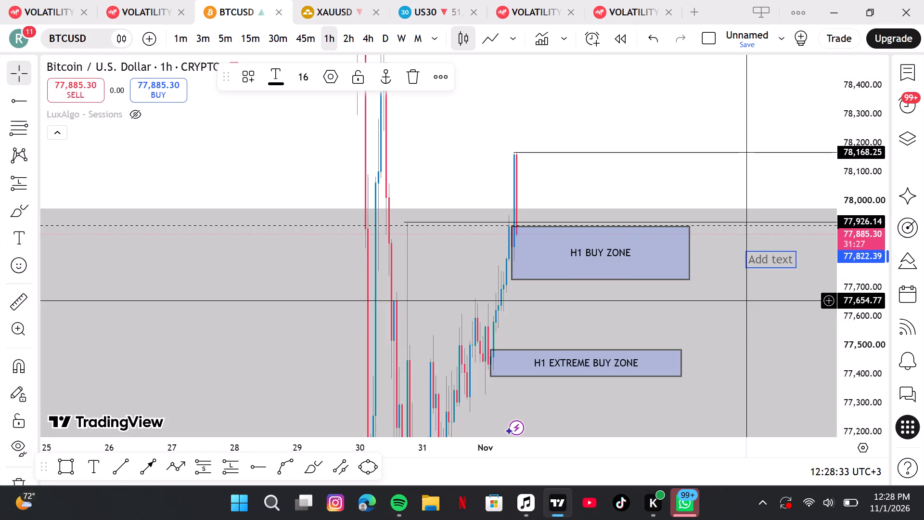
# Enter "Wait for confirmantion here" as the text of the note beside the H1 buy zone.
pyautogui.click(766, 260)
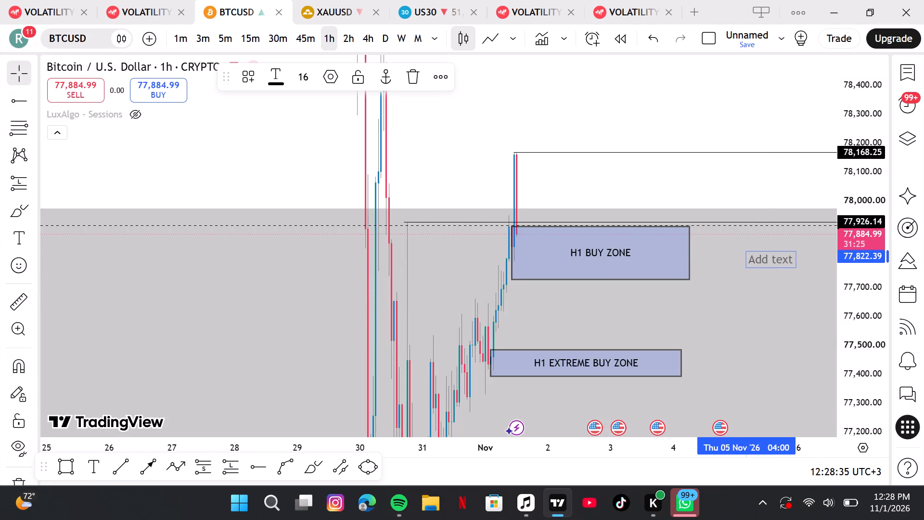
pyautogui.press('w')
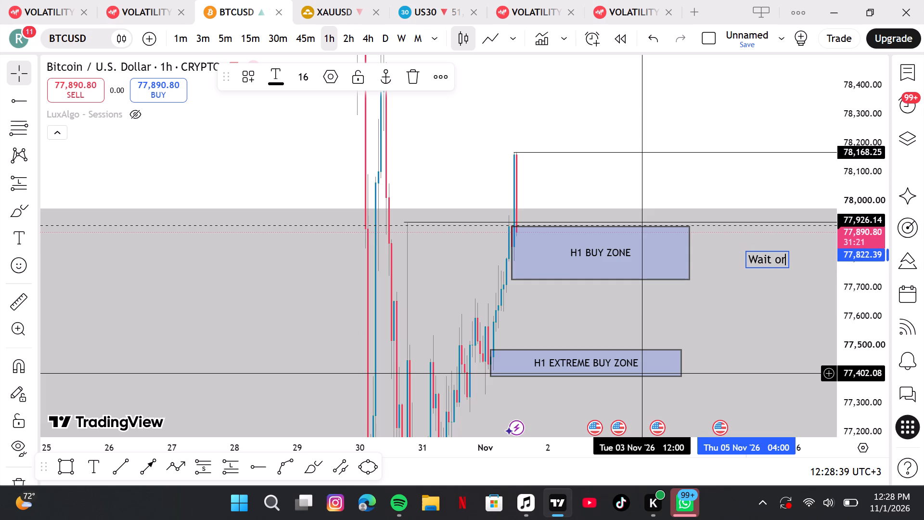
pyautogui.press('BackSpace')
pyautogui.press('BackSpace')
pyautogui.press('BackSpace')
pyautogui.press('f')
pyautogui.press('BackSpace')
pyautogui.press('space')
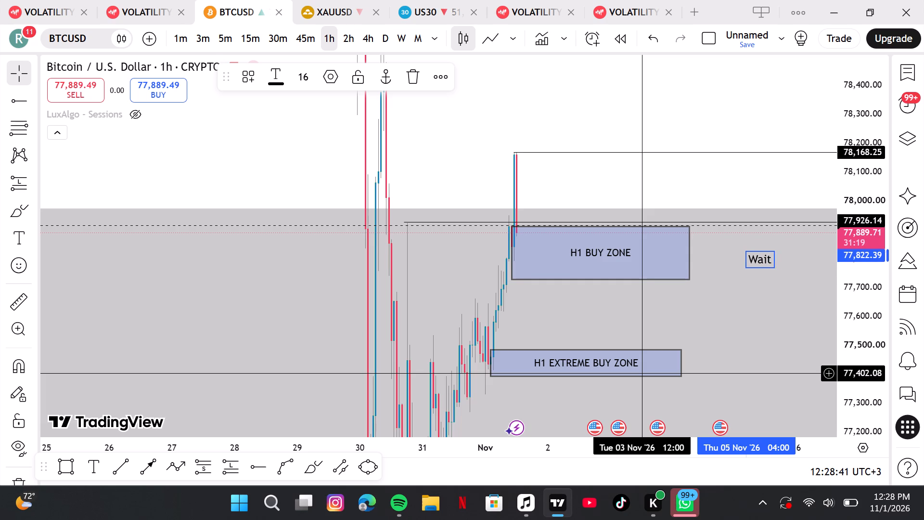
pyautogui.write('for confri')
pyautogui.press('BackSpace')
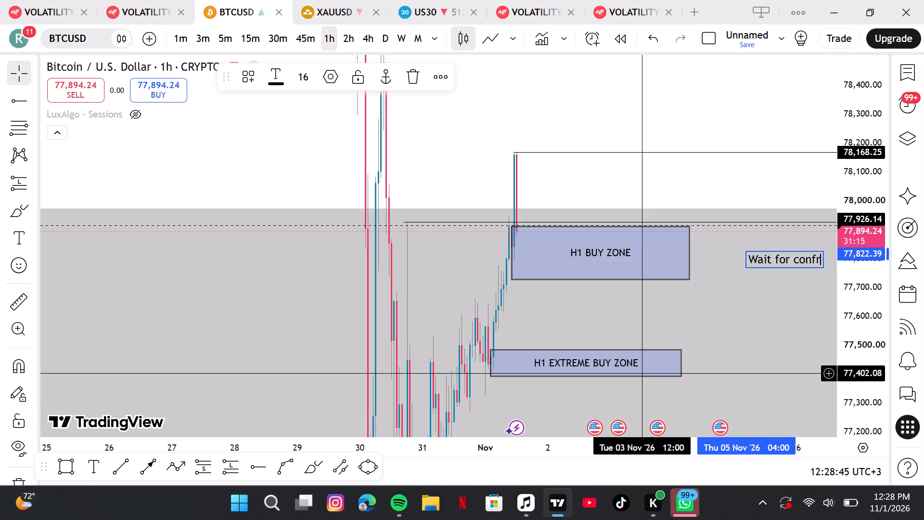
pyautogui.press('BackSpace')
pyautogui.write('ior')
pyautogui.press('BackSpace')
pyautogui.press('BackSpace')
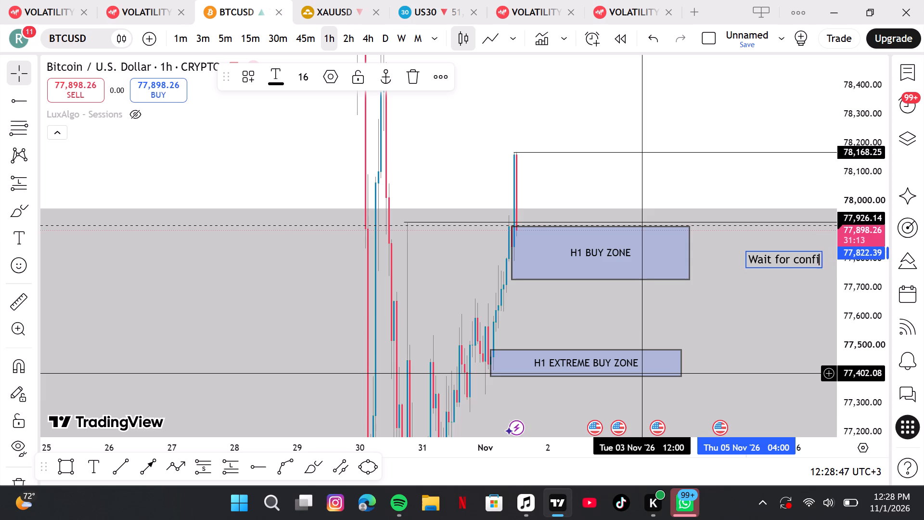
pyautogui.write('rman')
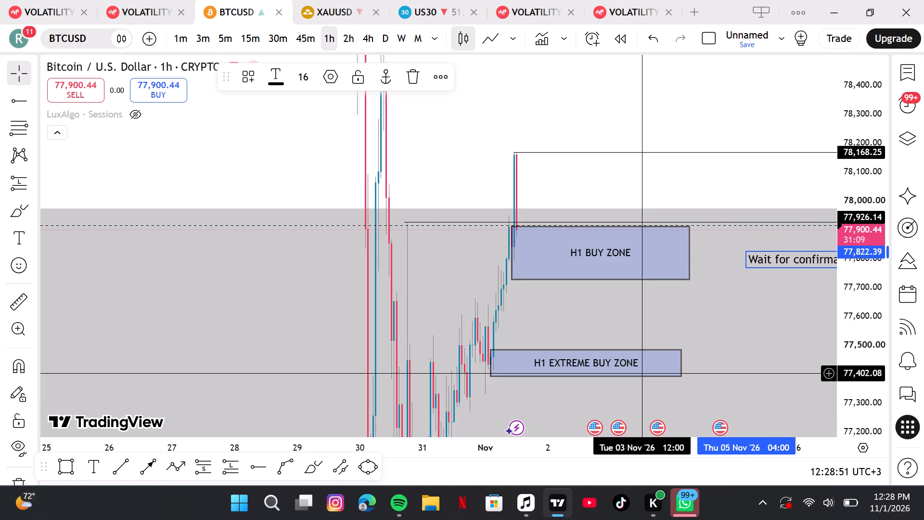
pyautogui.write('tion here')
# Move the confirmation note closer to the H1 buy zone, at about 77,837.
pyautogui.click(726, 202)
pyautogui.moveTo(726, 202); pyautogui.dragTo(644, 163)
pyautogui.moveTo(696, 235); pyautogui.dragTo(672, 231)
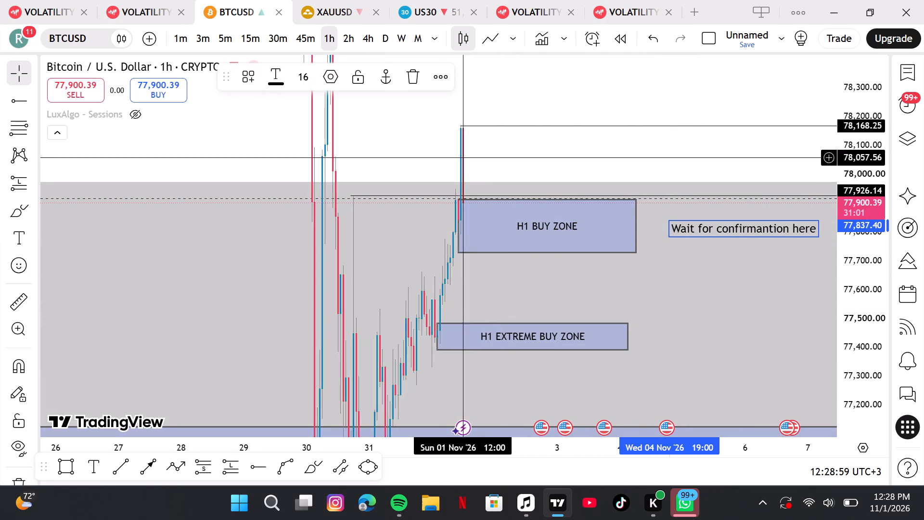
# Draw an arrow pointing from the confirmation note into the H1 buy zone.
pyautogui.click(142, 471)
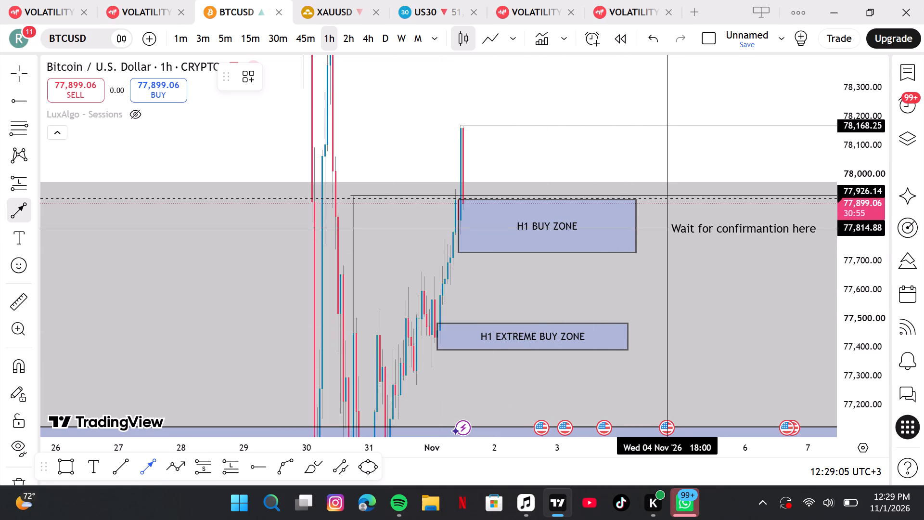
# Draw an arrow from the confirmation note into the H1 buy zone, with its tip at about 77,820.
pyautogui.moveTo(667, 228); pyautogui.dragTo(598, 226)
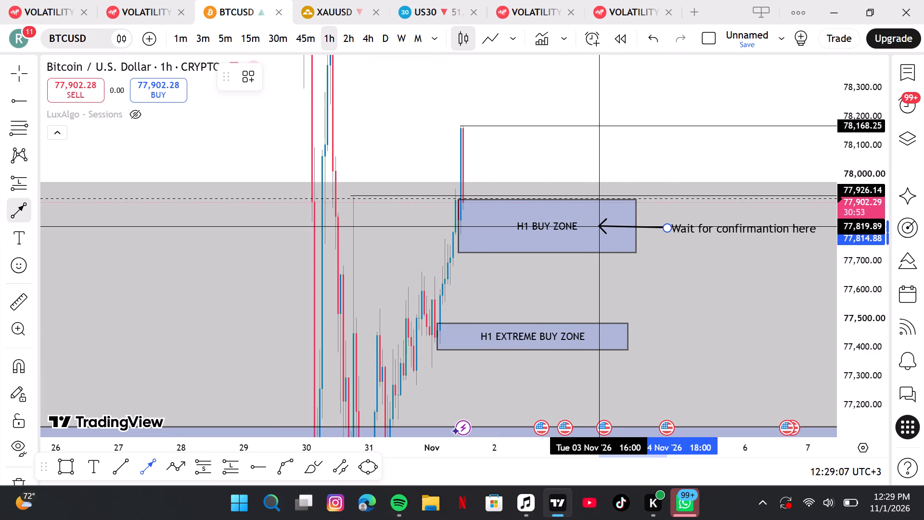
pyautogui.click(598, 226)
pyautogui.click(626, 153)
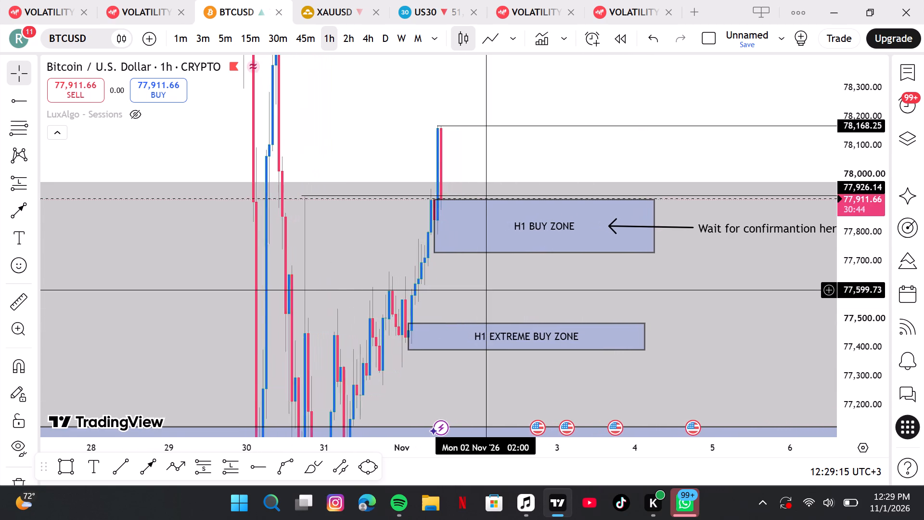
# Dismiss the BTCUSD price-crossing alert notification covering the chart.
pyautogui.click(544, 151)
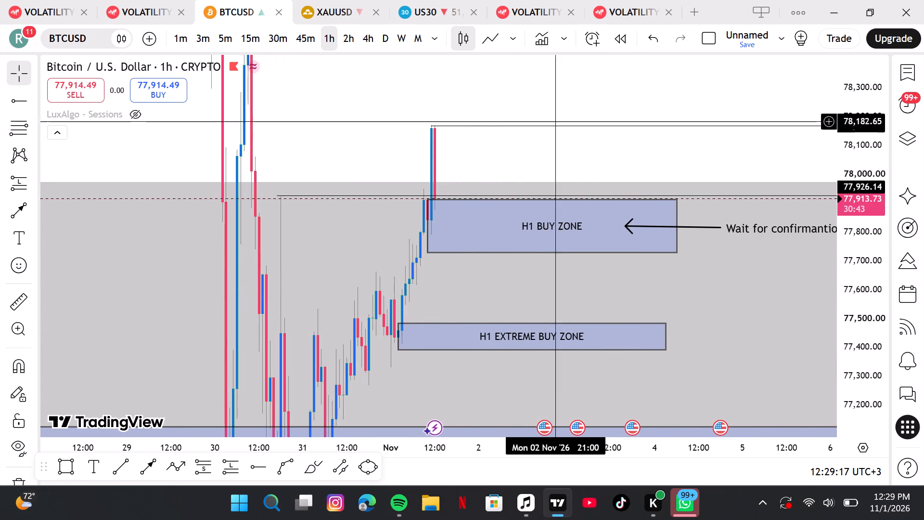
pyautogui.moveTo(554, 140); pyautogui.dragTo(549, 151)
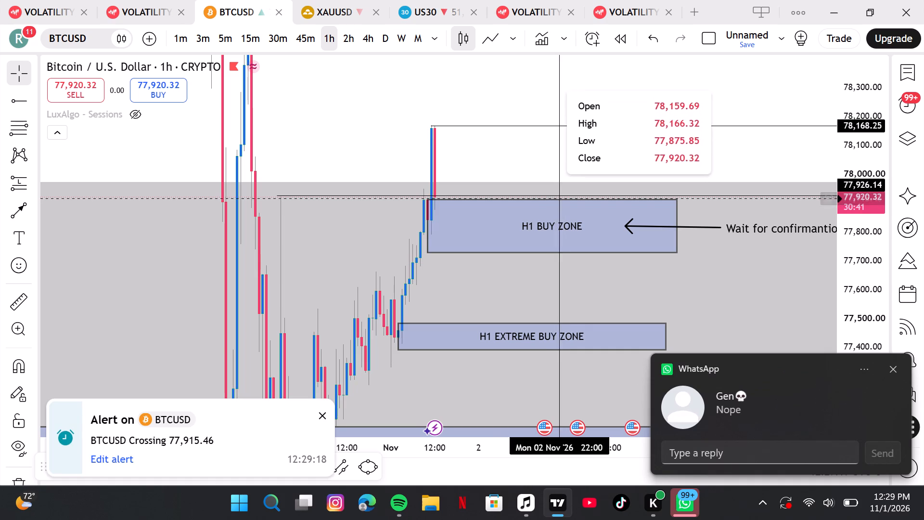
pyautogui.moveTo(549, 151); pyautogui.dragTo(544, 156)
pyautogui.moveTo(544, 156); pyautogui.dragTo(574, 111)
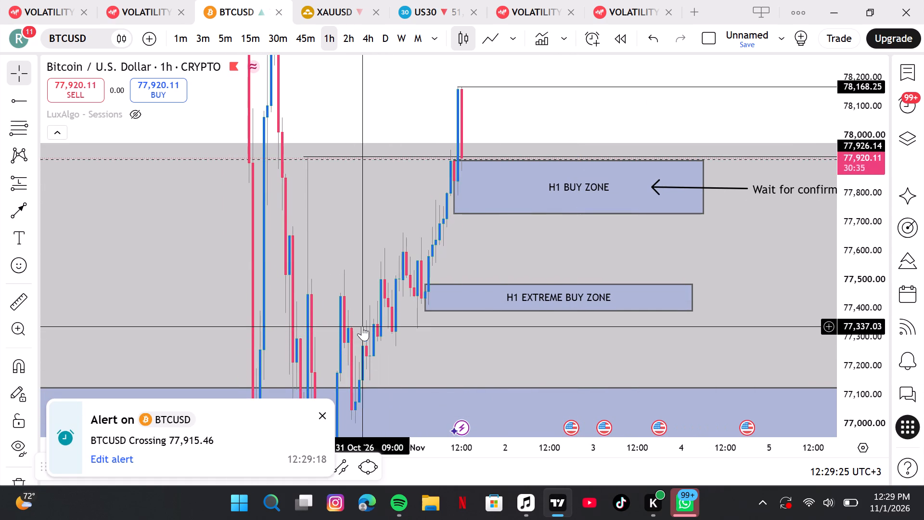
pyautogui.click(323, 422)
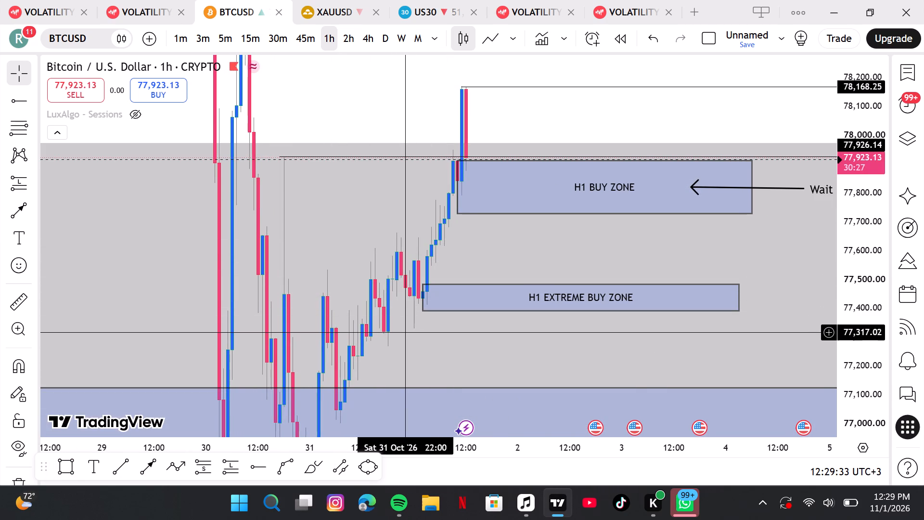
# Activate the Horizontal Ray tool for marking a price level on the BTCUSD 1h chart.
pyautogui.moveTo(261, 472); pyautogui.dragTo(405, 325)
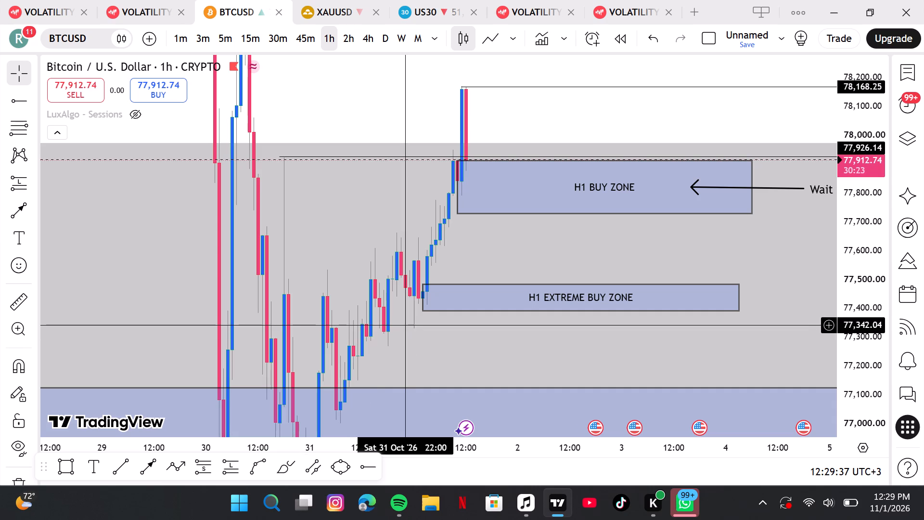
pyautogui.moveTo(368, 468); pyautogui.dragTo(257, 476)
pyautogui.click(256, 466)
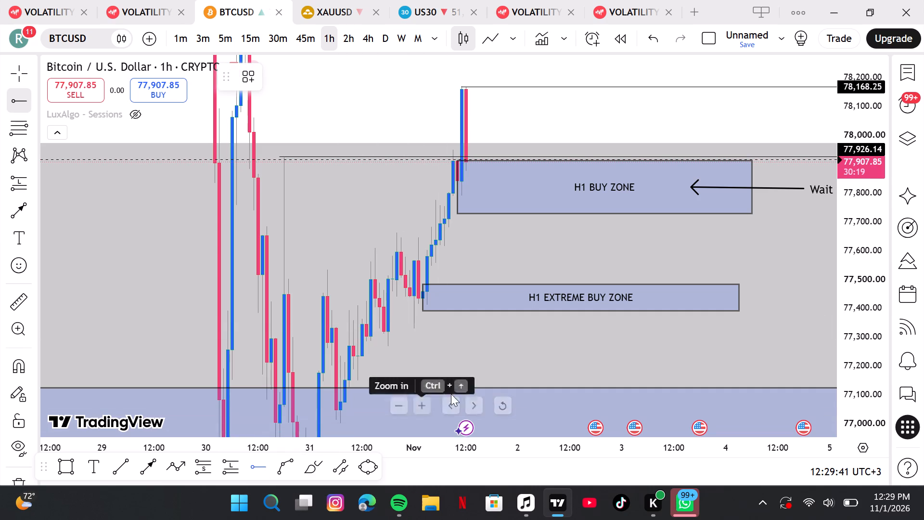
# Draw a horizontal ray at 77,329.53 on the swing low beneath the H1 extreme buy zone and inspect its alignment closely.
pyautogui.click(404, 329)
pyautogui.moveTo(880, 382); pyautogui.dragTo(921, 99)
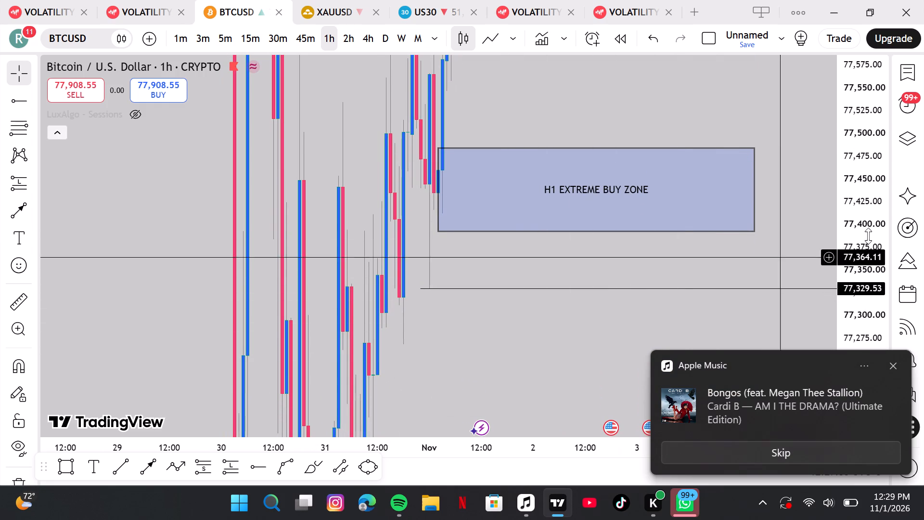
pyautogui.moveTo(868, 236); pyautogui.dragTo(860, 0)
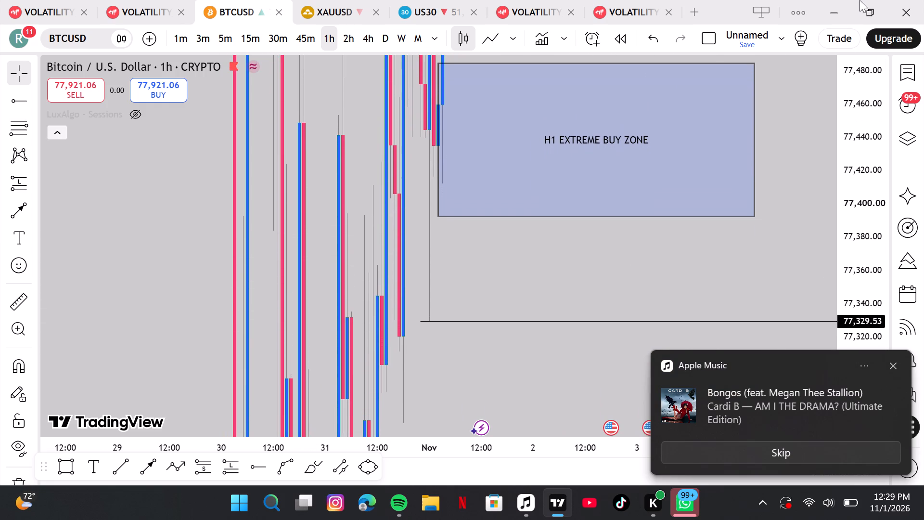
pyautogui.moveTo(860, 0); pyautogui.dragTo(863, 0)
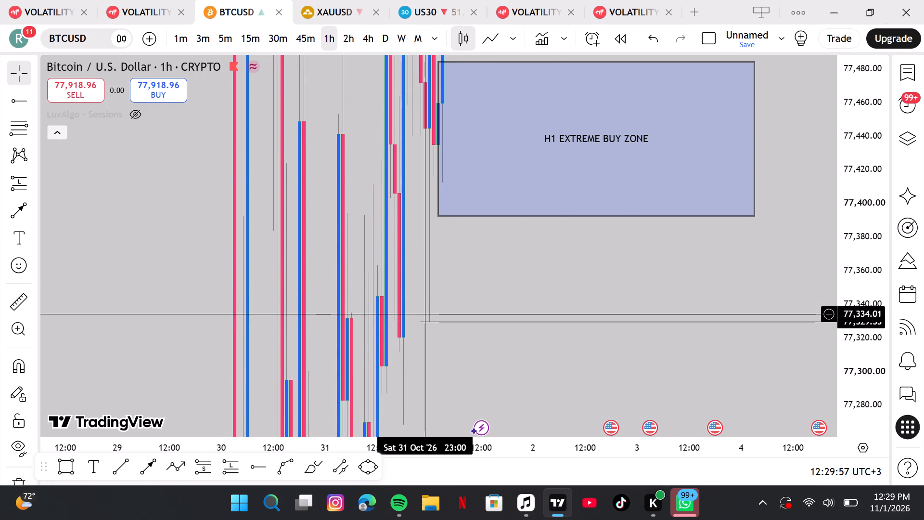
# Shift the start of the 77,329.53 horizontal ray two candles forward, onto the swing-low wick at the start of November.
pyautogui.click(421, 320)
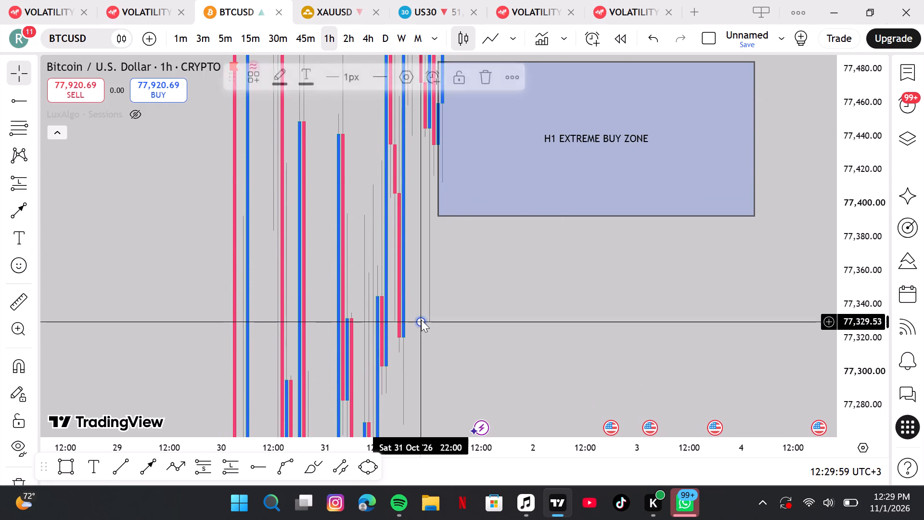
pyautogui.press('Right')
pyautogui.press('Right')
pyautogui.click(631, 255)
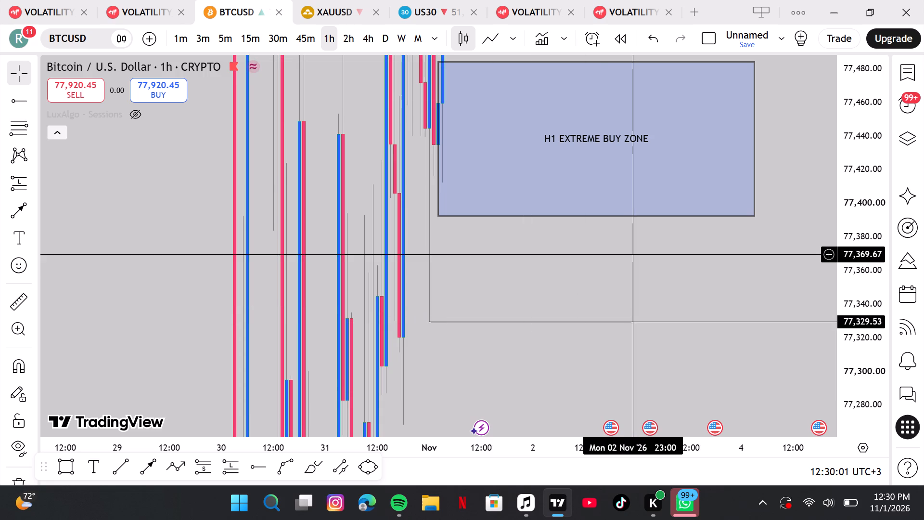
# Place a long position at the H1 extreme buy zone with entry 77,484.07, stop 77,308.75 and target 78,626.82.
pyautogui.moveTo(861, 202); pyautogui.dragTo(813, 504)
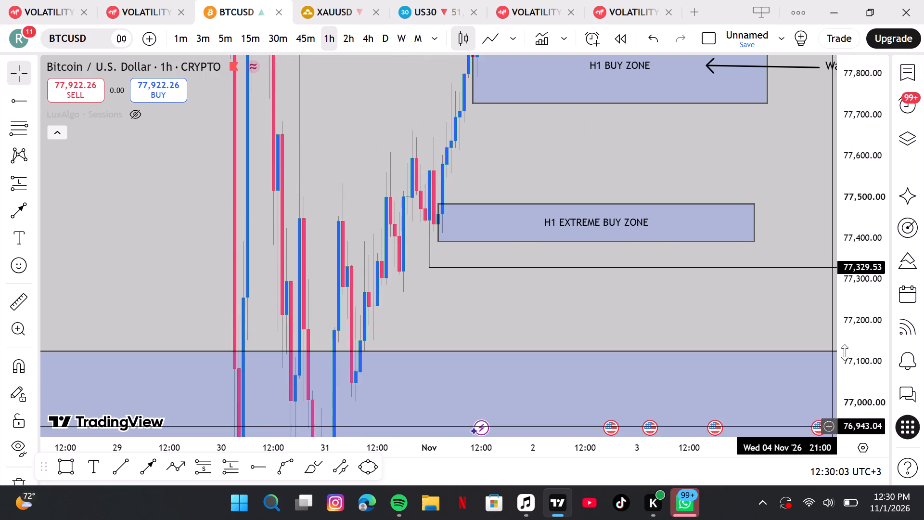
pyautogui.moveTo(856, 296); pyautogui.dragTo(840, 427)
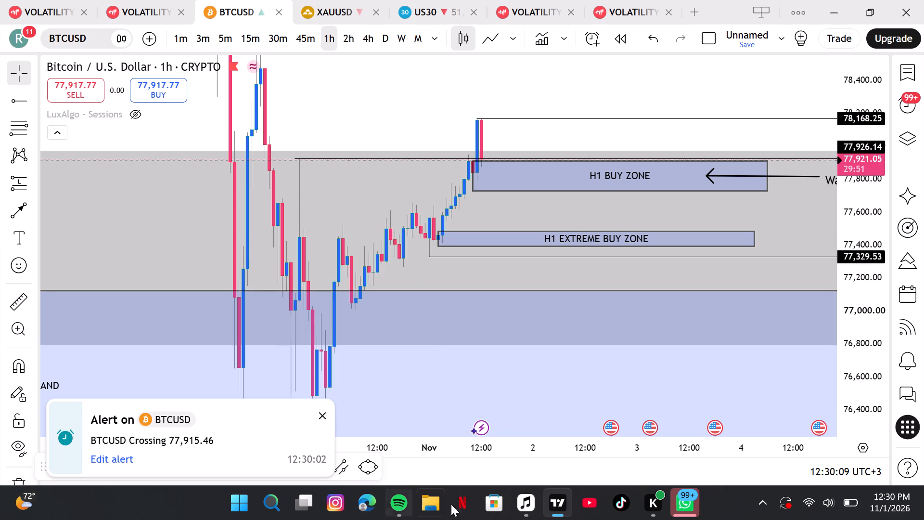
pyautogui.click(320, 418)
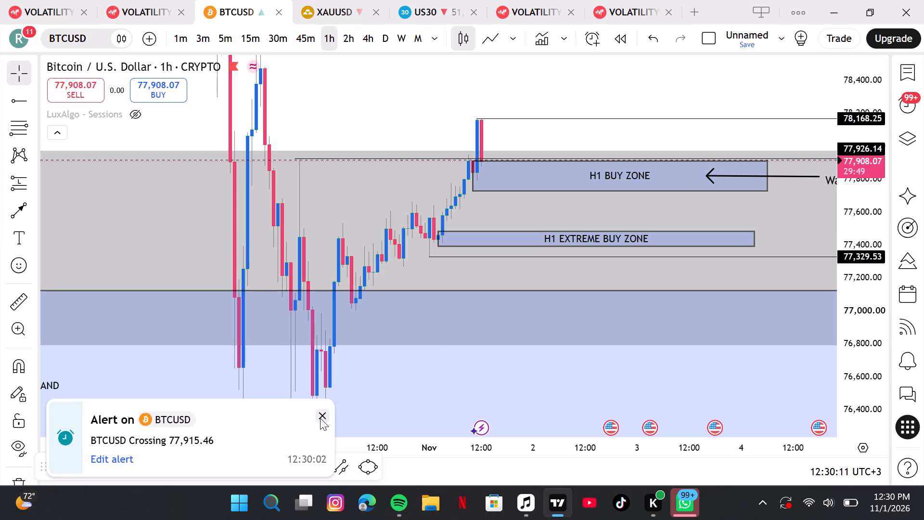
pyautogui.click(230, 463)
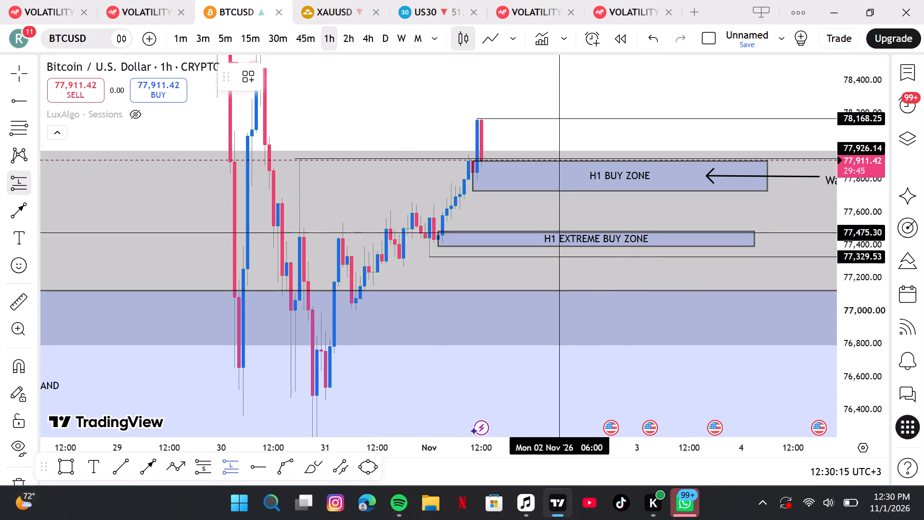
# Place a long position at the H1 extreme buy zone with entry 77,484.07, stop 77,308.75 and target 78,626.82.
pyautogui.click(546, 232)
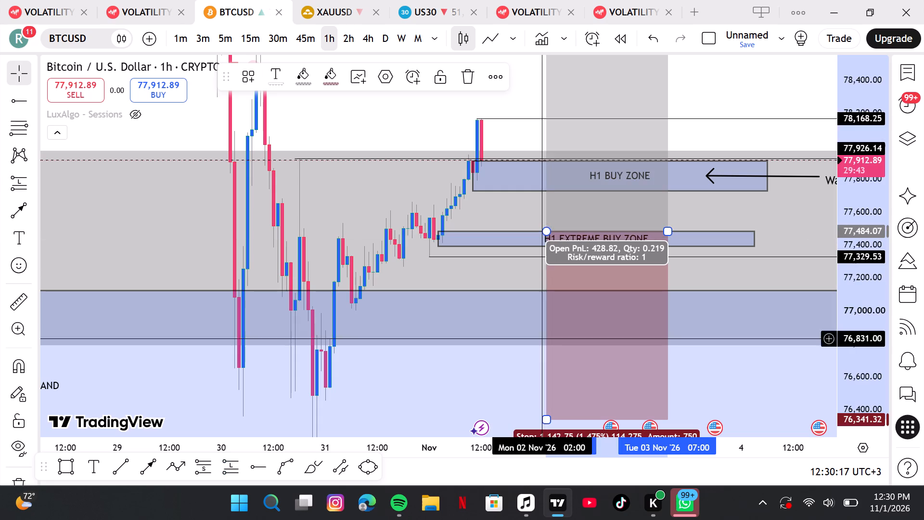
pyautogui.moveTo(546, 418); pyautogui.dragTo(551, 281)
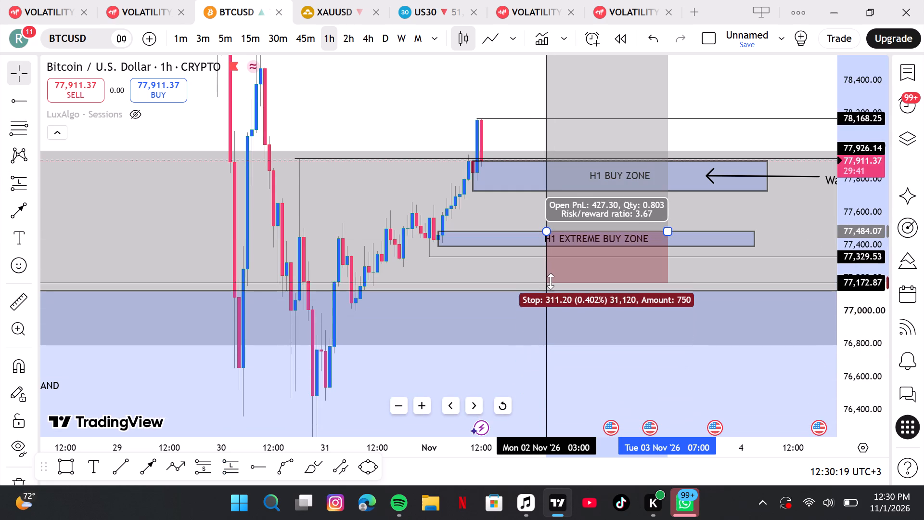
pyautogui.moveTo(551, 281); pyautogui.dragTo(542, 264)
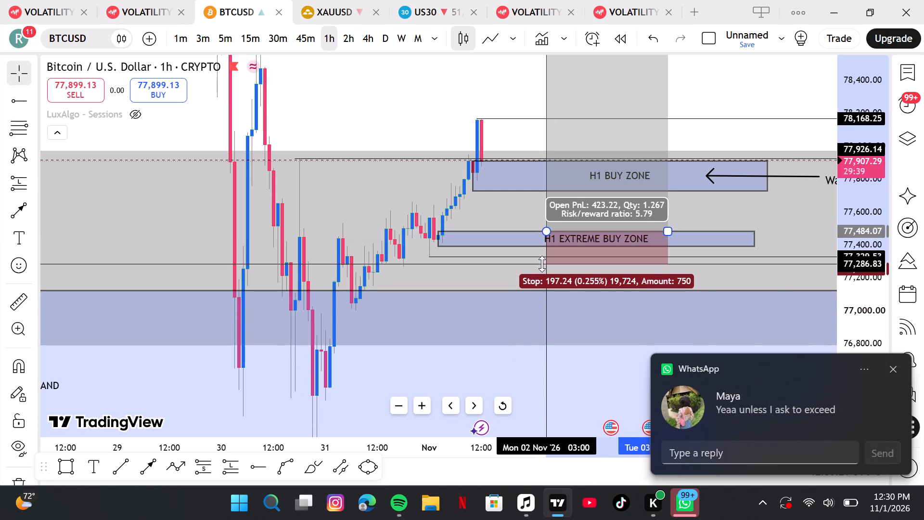
pyautogui.moveTo(542, 264); pyautogui.dragTo(534, 260)
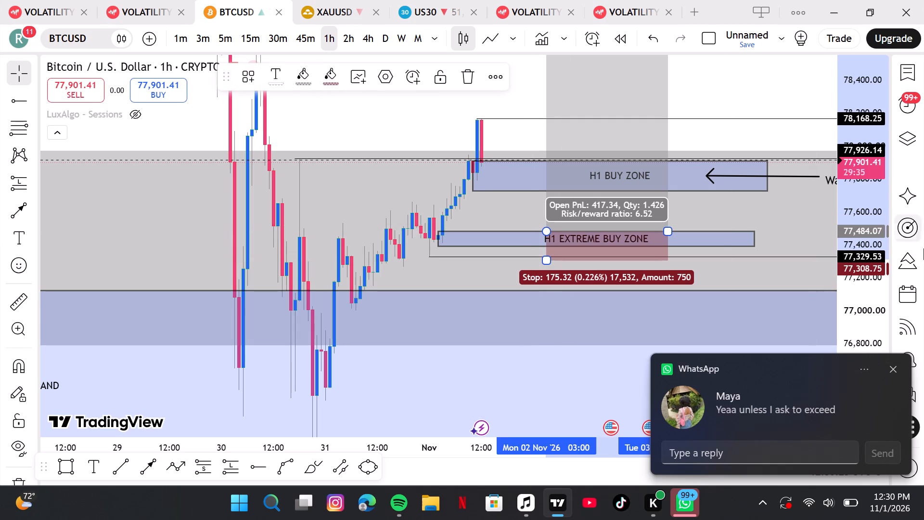
# Examine the long position's target against the earlier BTCUSD swing highs and the zones between about 79,400 and 80,400.
pyautogui.moveTo(740, 104); pyautogui.dragTo(729, 231)
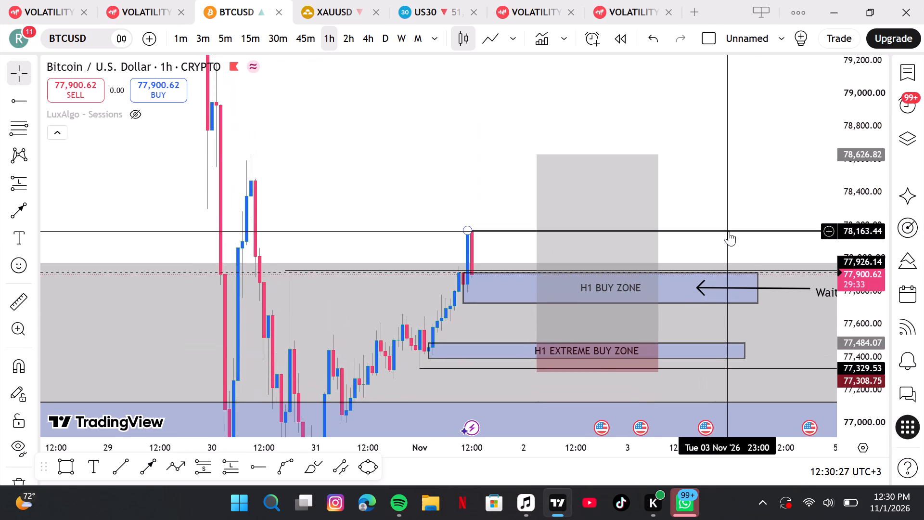
pyautogui.moveTo(474, 181); pyautogui.dragTo(529, 222)
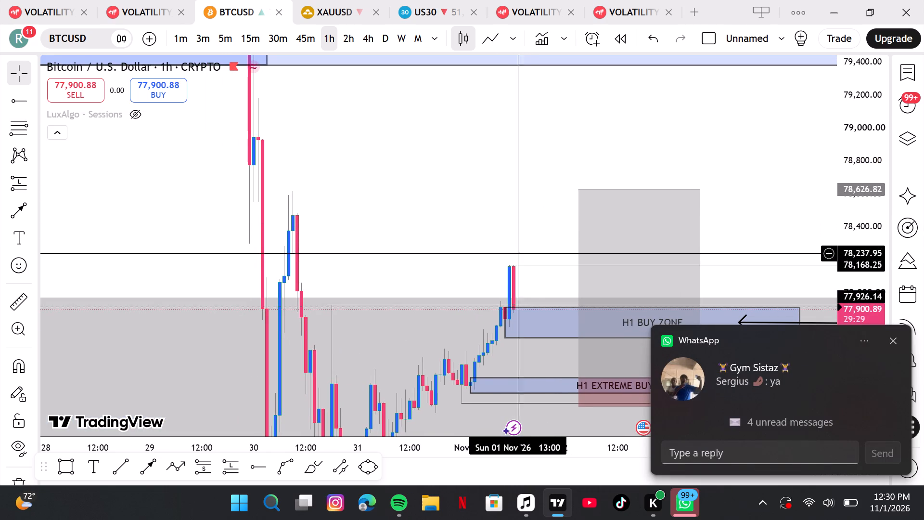
pyautogui.moveTo(541, 202); pyautogui.dragTo(531, 246)
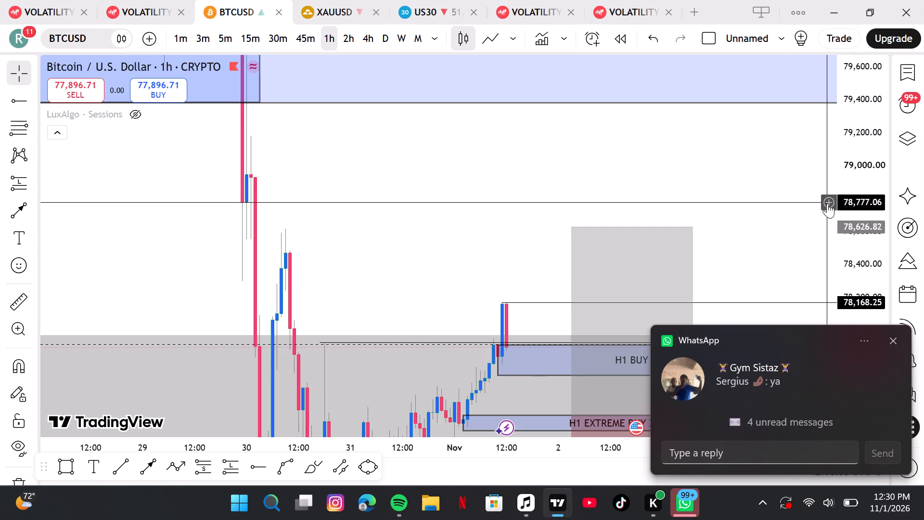
pyautogui.moveTo(841, 205); pyautogui.dragTo(854, 306)
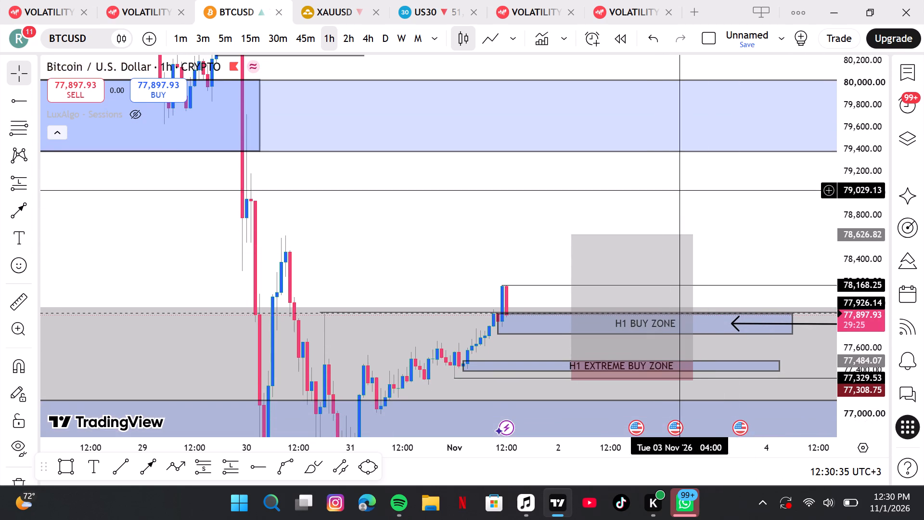
pyautogui.moveTo(689, 183); pyautogui.dragTo(597, 201)
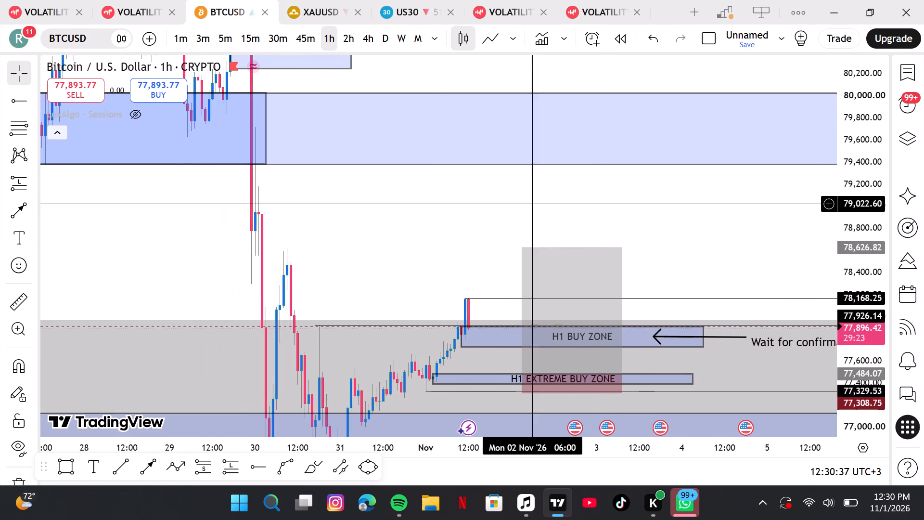
pyautogui.moveTo(529, 204); pyautogui.dragTo(583, 202)
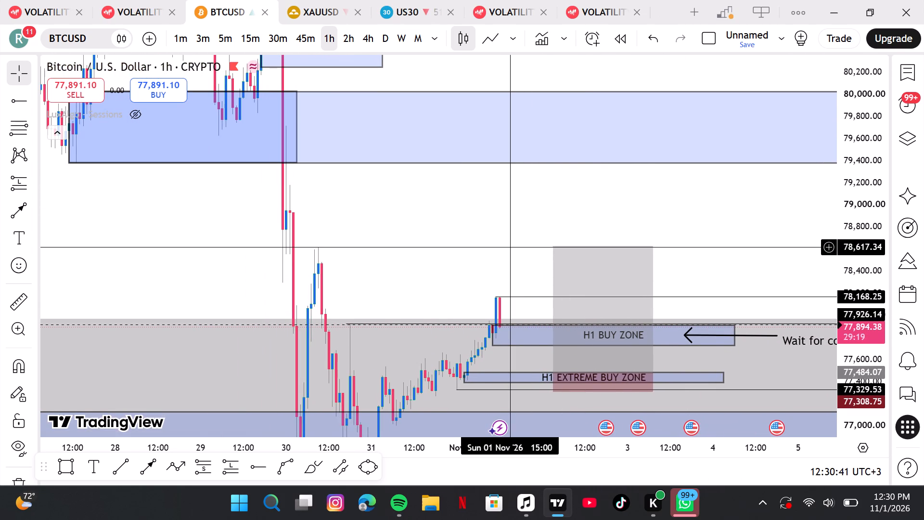
pyautogui.moveTo(509, 247); pyautogui.dragTo(612, 284)
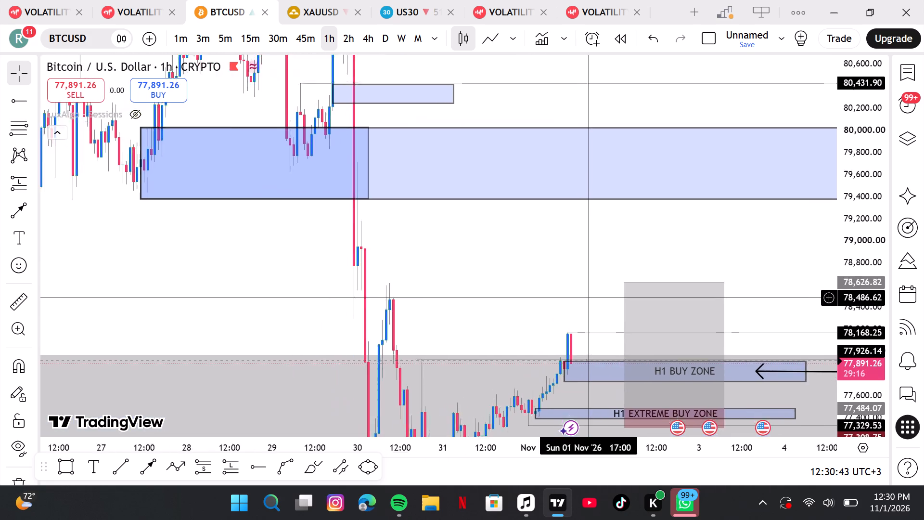
pyautogui.moveTo(612, 284); pyautogui.dragTo(621, 278)
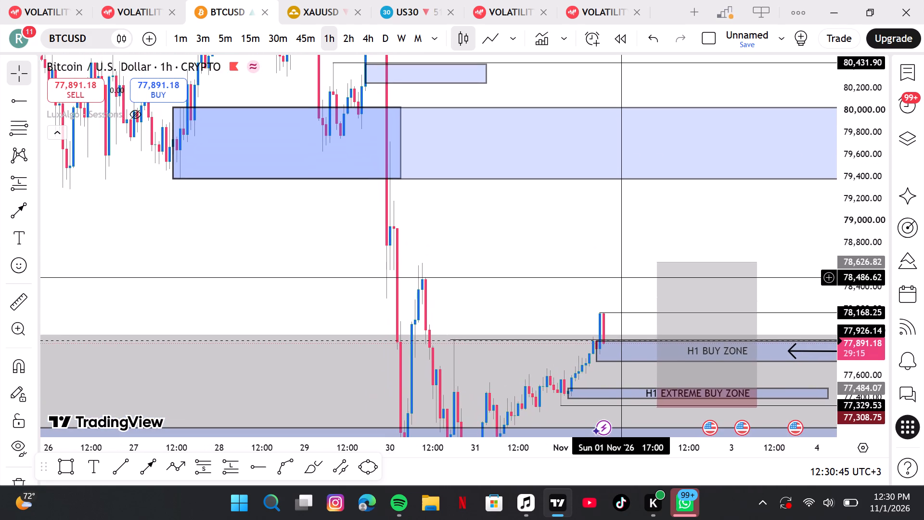
# Switch BTCUSD to the 4-hour timeframe and delete the wide rectangle extending forward from the zone between about 79,400 and 80,000.
pyautogui.moveTo(621, 278); pyautogui.dragTo(535, 456)
pyautogui.moveTo(874, 236); pyautogui.dragTo(866, 354)
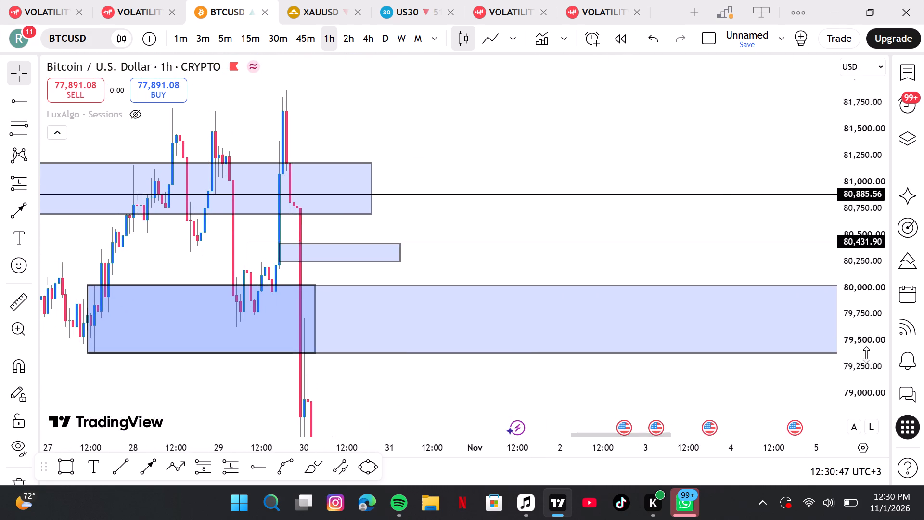
pyautogui.moveTo(866, 354); pyautogui.dragTo(825, 403)
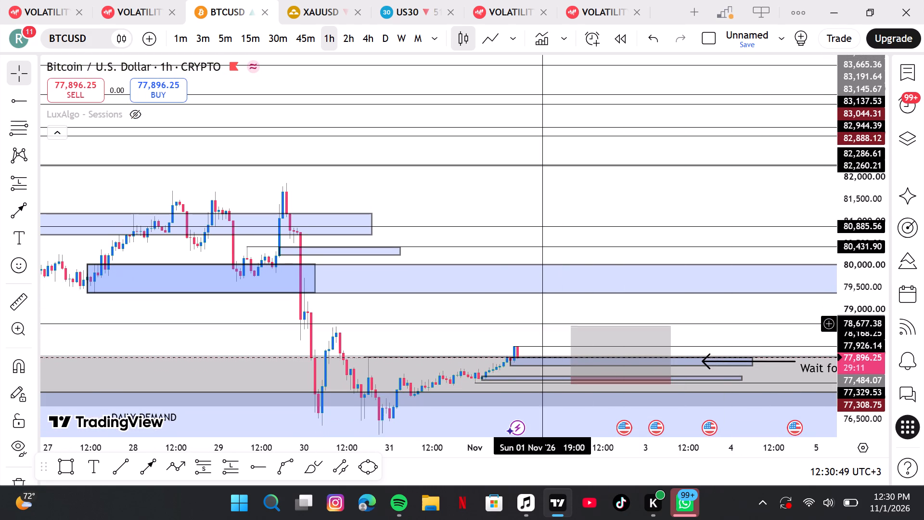
pyautogui.click(364, 34)
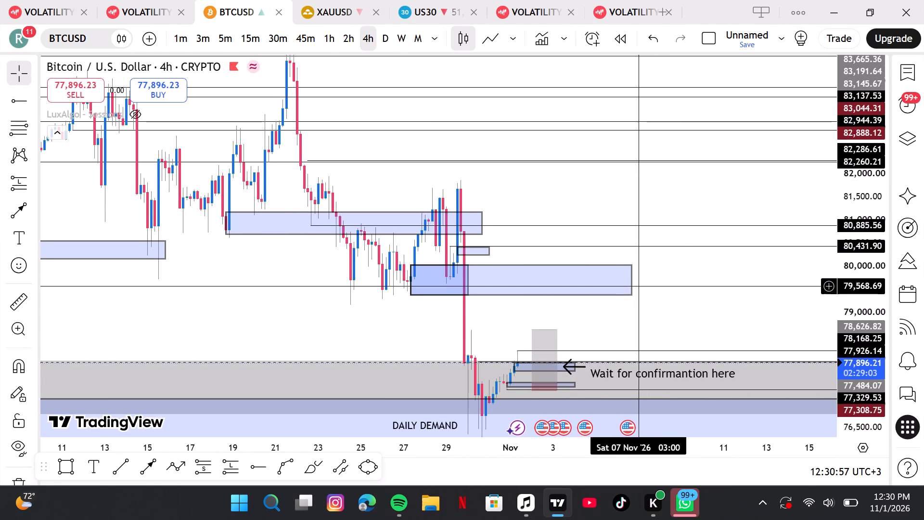
pyautogui.click(628, 283)
pyautogui.press('BackSpace')
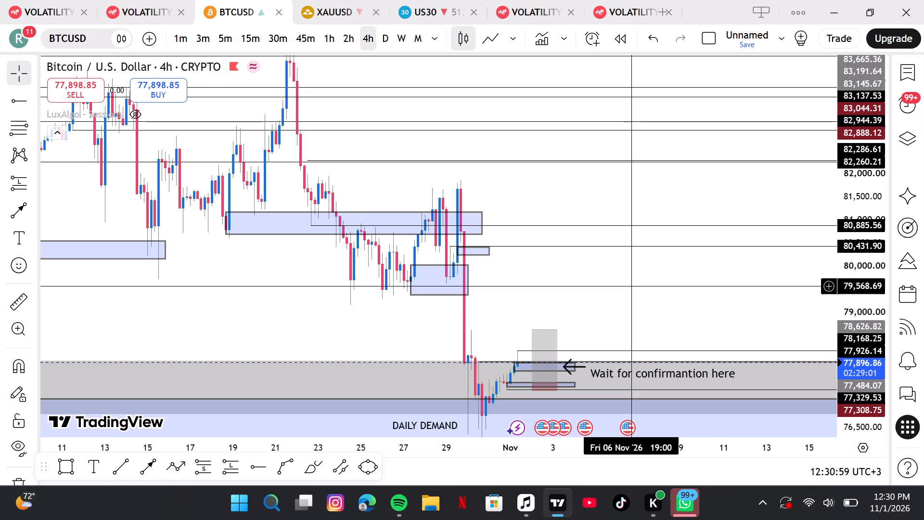
# Examine the 4-hour BTCUSD structure from the daily supply zone down to the daily demand zone and the planned long position.
pyautogui.moveTo(694, 319); pyautogui.dragTo(923, 314)
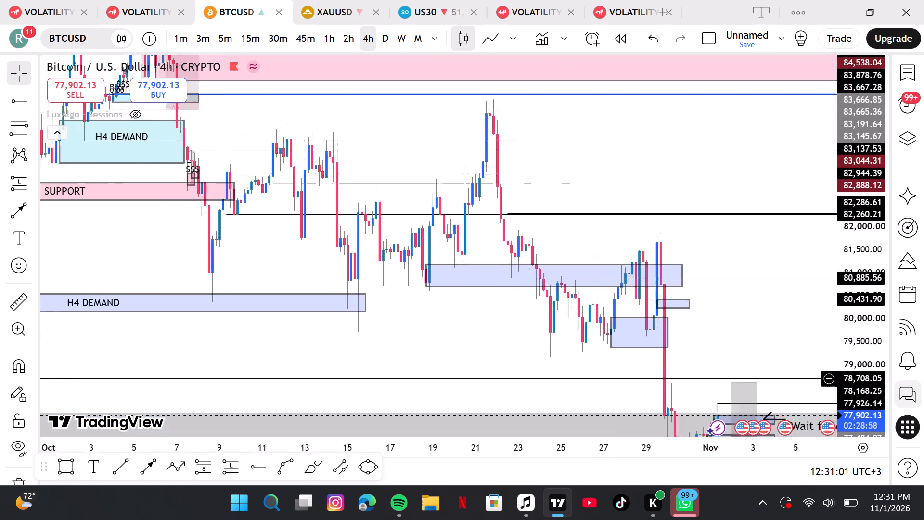
pyautogui.moveTo(923, 314); pyautogui.dragTo(683, 498)
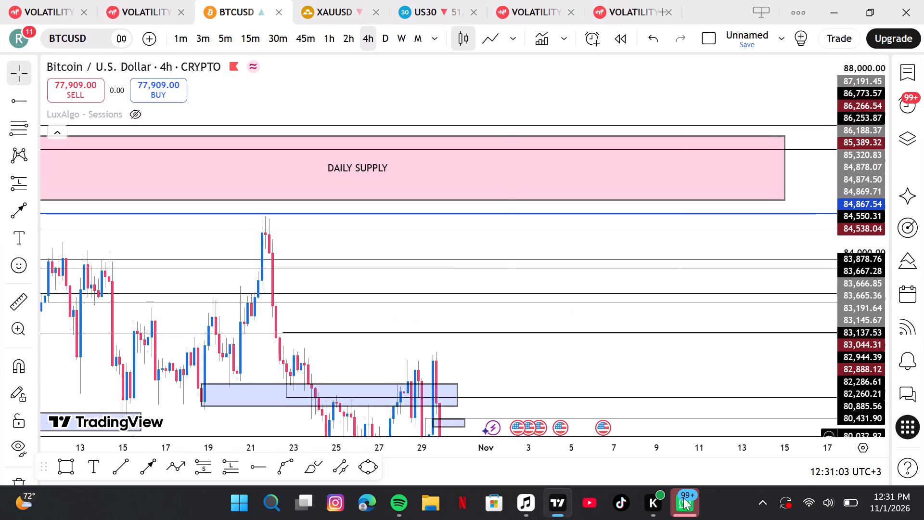
pyautogui.moveTo(425, 362); pyautogui.dragTo(798, 312)
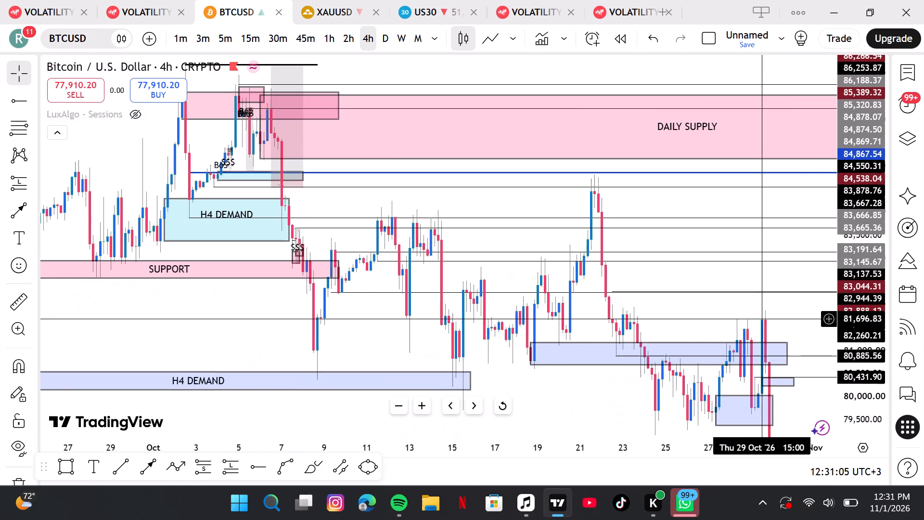
pyautogui.moveTo(798, 312); pyautogui.dragTo(601, 221)
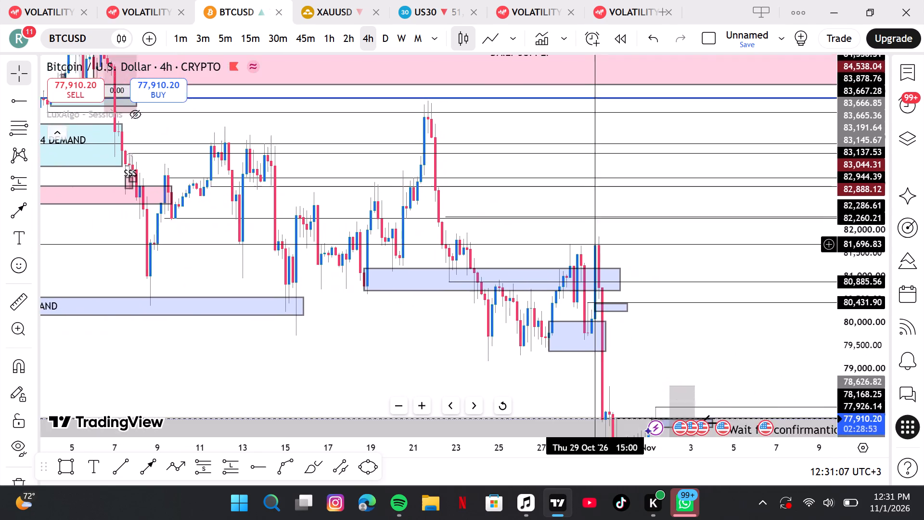
pyautogui.moveTo(601, 221); pyautogui.dragTo(604, 203)
pyautogui.moveTo(511, 334); pyautogui.dragTo(543, 182)
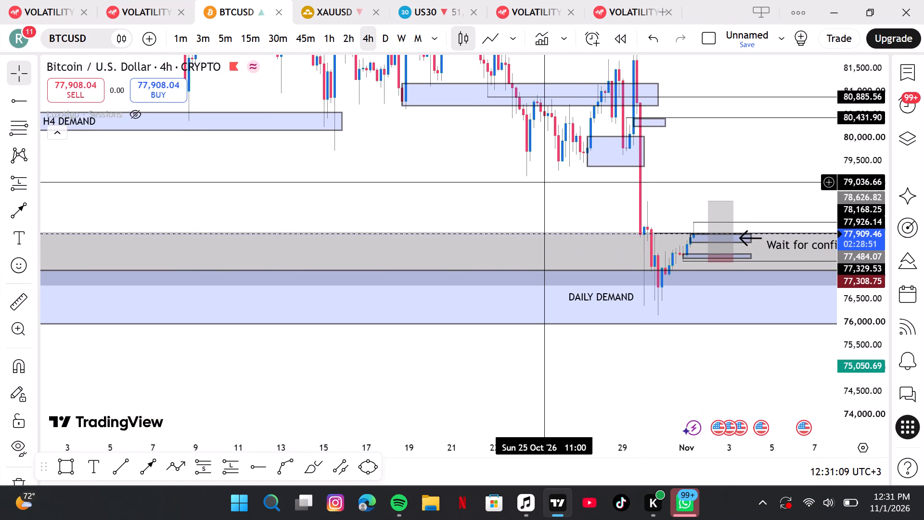
pyautogui.moveTo(543, 182); pyautogui.dragTo(544, 153)
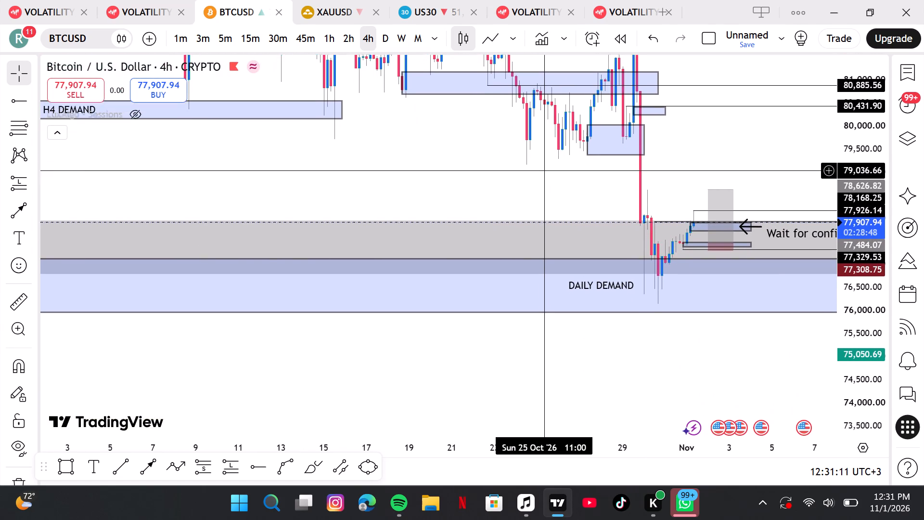
pyautogui.moveTo(544, 153); pyautogui.dragTo(538, 138)
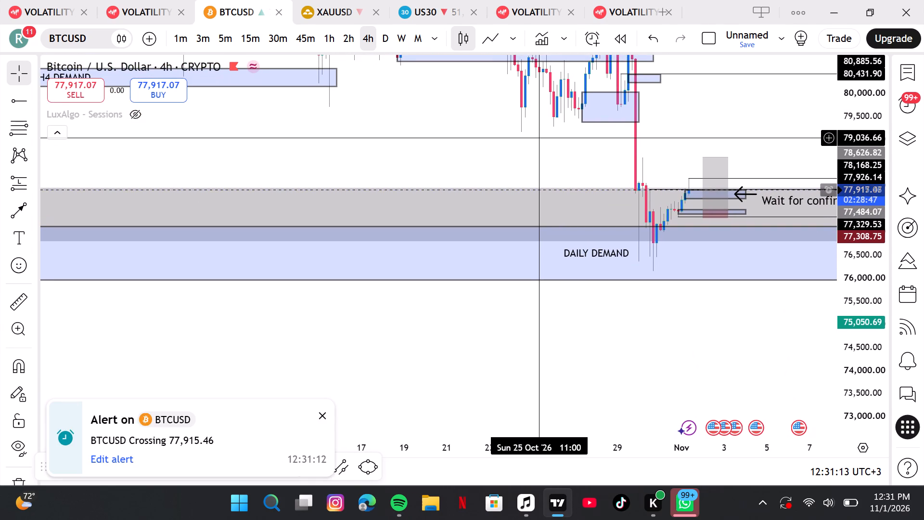
pyautogui.moveTo(585, 151); pyautogui.dragTo(520, 151)
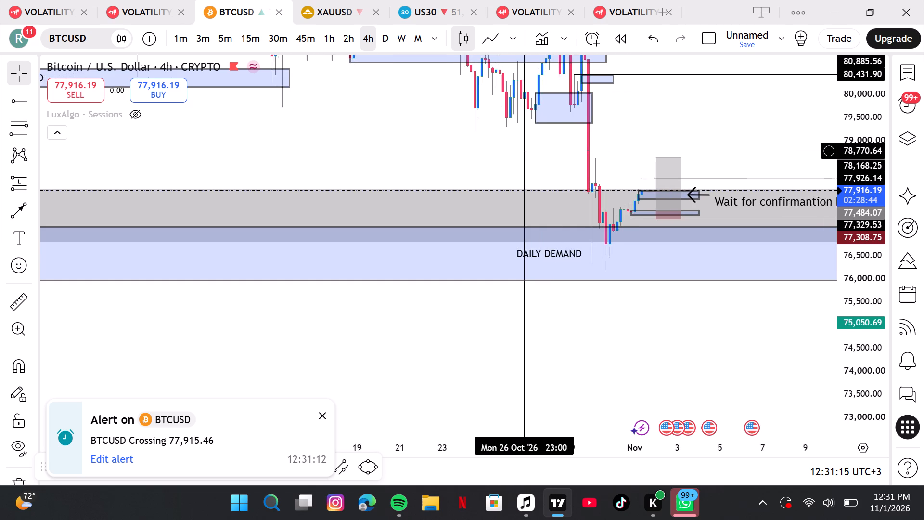
pyautogui.moveTo(520, 151); pyautogui.dragTo(511, 148)
pyautogui.moveTo(464, 151); pyautogui.dragTo(400, 158)
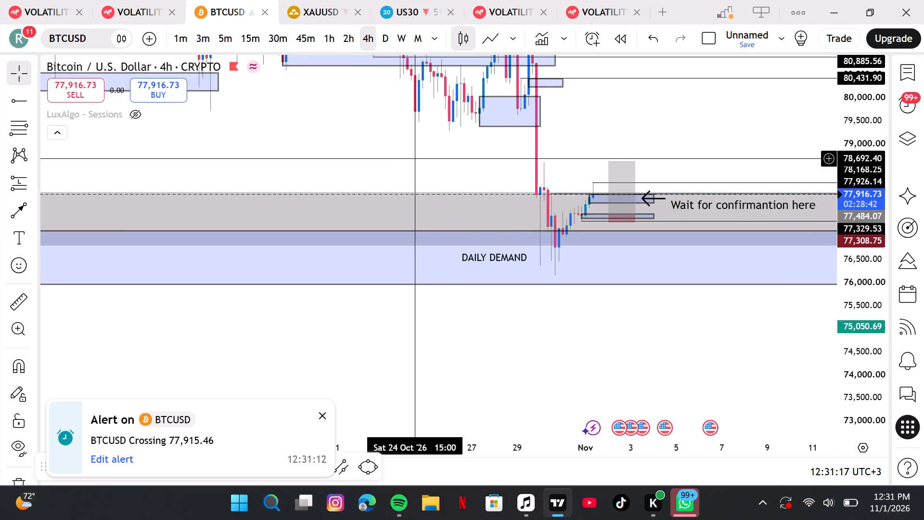
pyautogui.moveTo(400, 158); pyautogui.dragTo(380, 158)
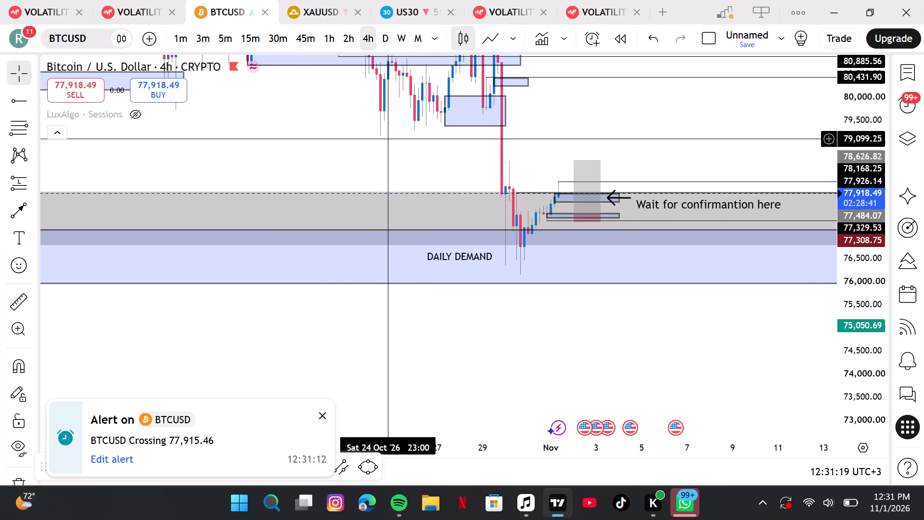
pyautogui.moveTo(389, 139); pyautogui.dragTo(321, 364)
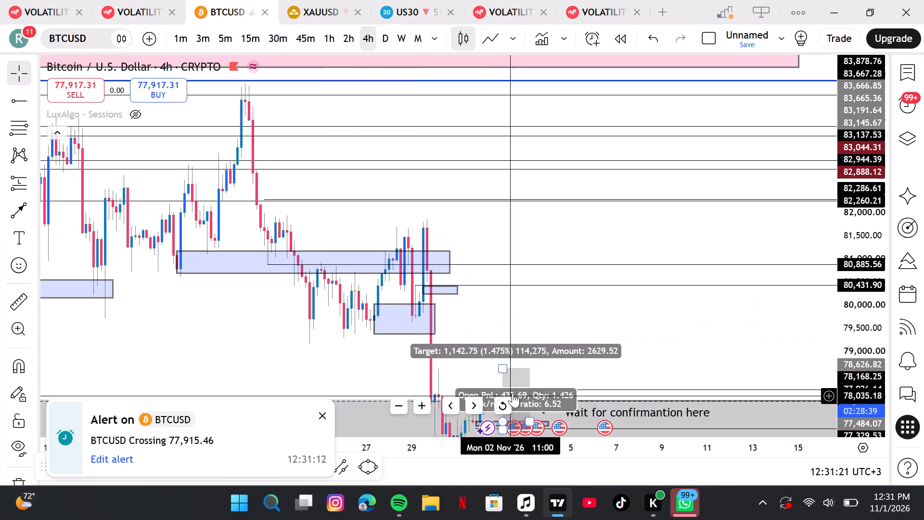
pyautogui.moveTo(608, 358); pyautogui.dragTo(416, 267)
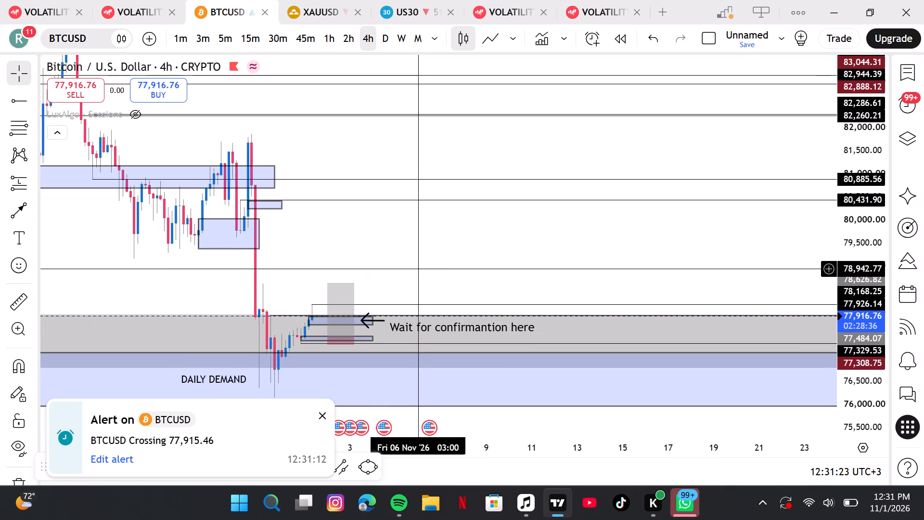
pyautogui.moveTo(416, 267); pyautogui.dragTo(416, 267)
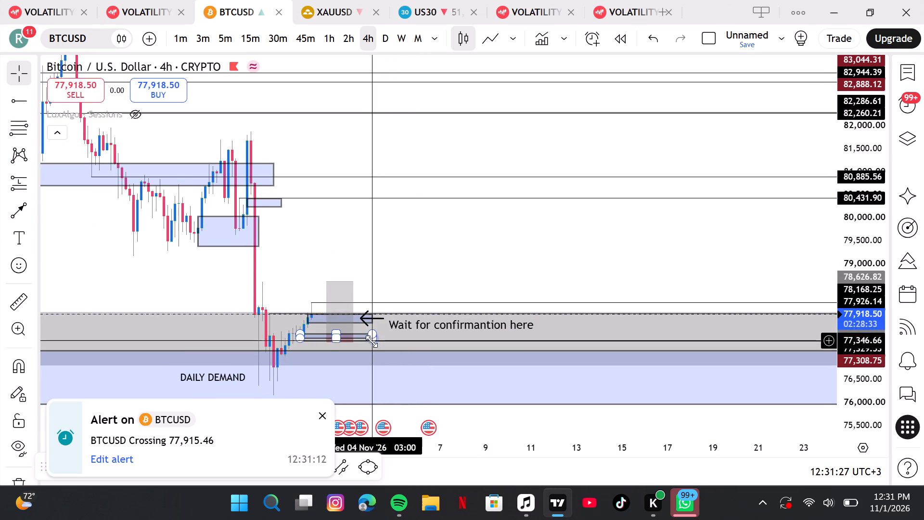
pyautogui.moveTo(480, 247); pyautogui.dragTo(529, 236)
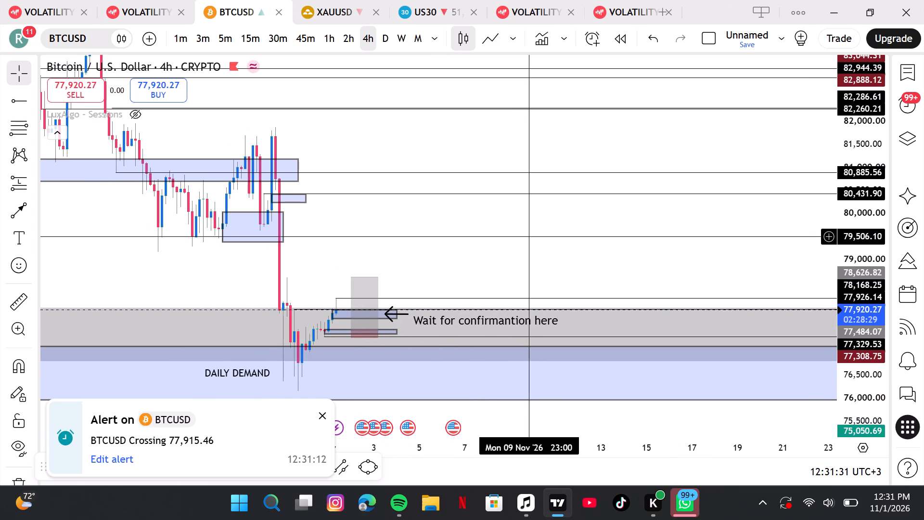
# Correct the spelling of the note beside the H1 buy zone so it reads "Wait for confirmation here".
pyautogui.click(515, 321)
pyautogui.click(510, 320)
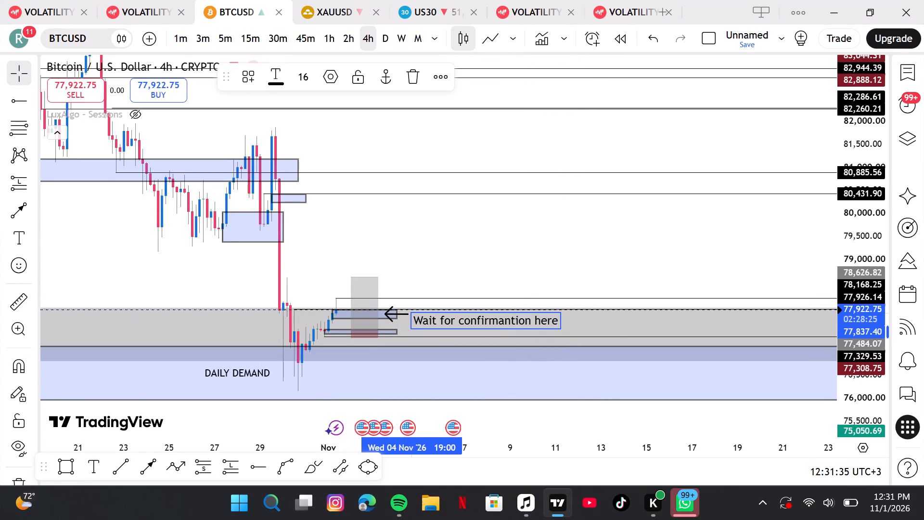
pyautogui.click(510, 320)
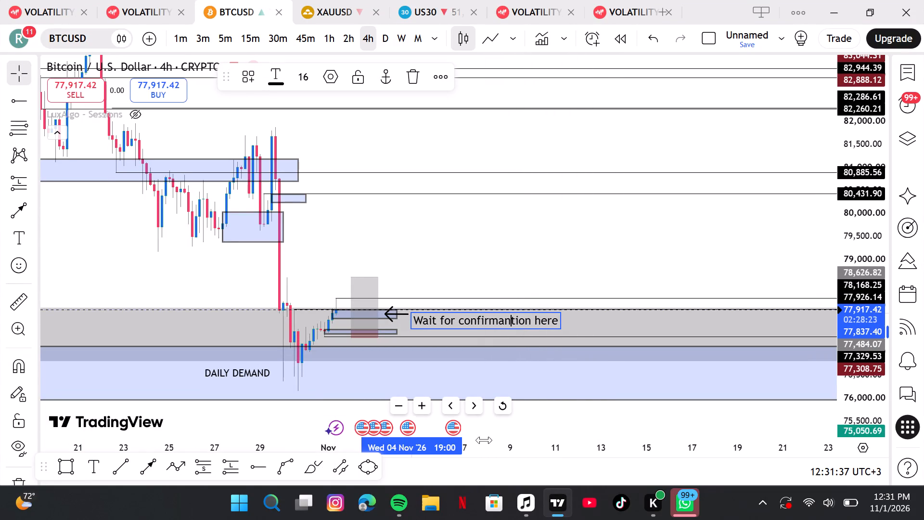
pyautogui.press('BackSpace')
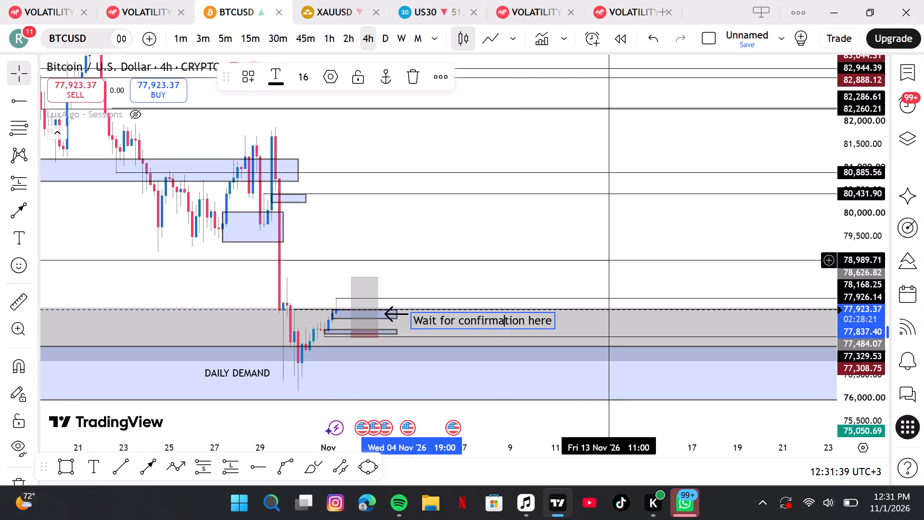
pyautogui.click(609, 260)
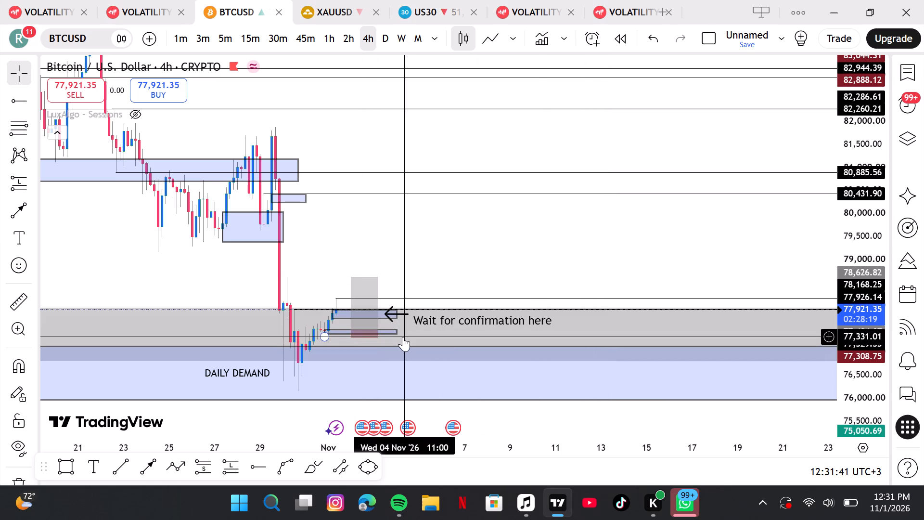
# Return to the 1-hour timeframe and closely examine the long position against the H1 buy zone and H1 extreme buy zone.
pyautogui.click(331, 41)
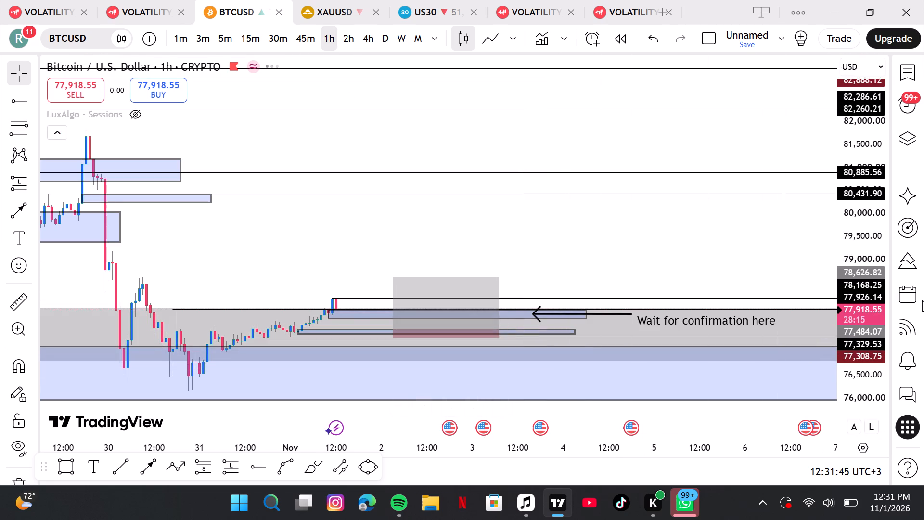
pyautogui.moveTo(871, 389); pyautogui.dragTo(875, 106)
pyautogui.moveTo(701, 344); pyautogui.dragTo(708, 171)
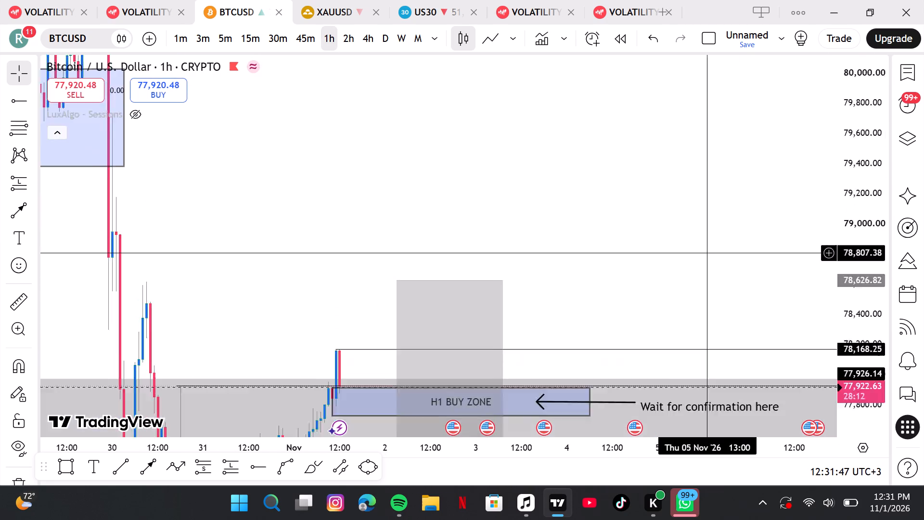
pyautogui.moveTo(708, 171); pyautogui.dragTo(732, 0)
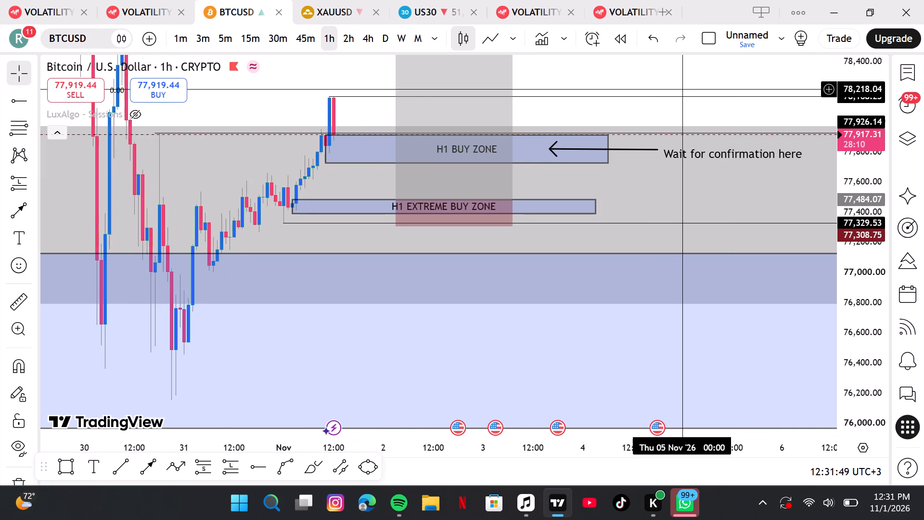
pyautogui.scroll(-1, 682, 89)
pyautogui.moveTo(640, 86); pyautogui.dragTo(680, 127)
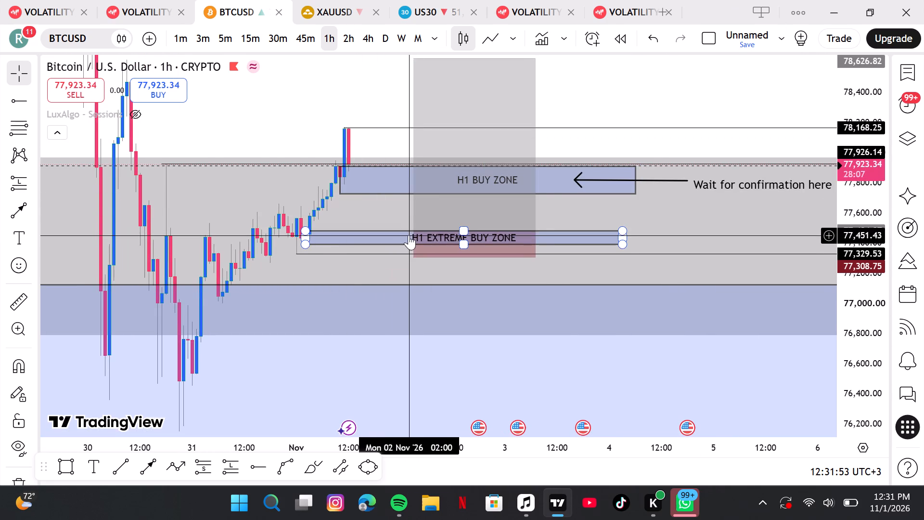
pyautogui.moveTo(871, 331); pyautogui.dragTo(923, 0)
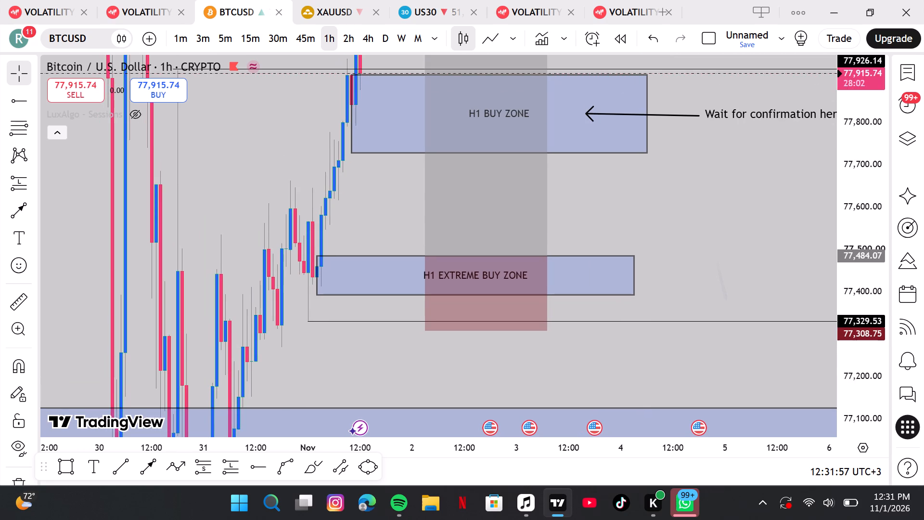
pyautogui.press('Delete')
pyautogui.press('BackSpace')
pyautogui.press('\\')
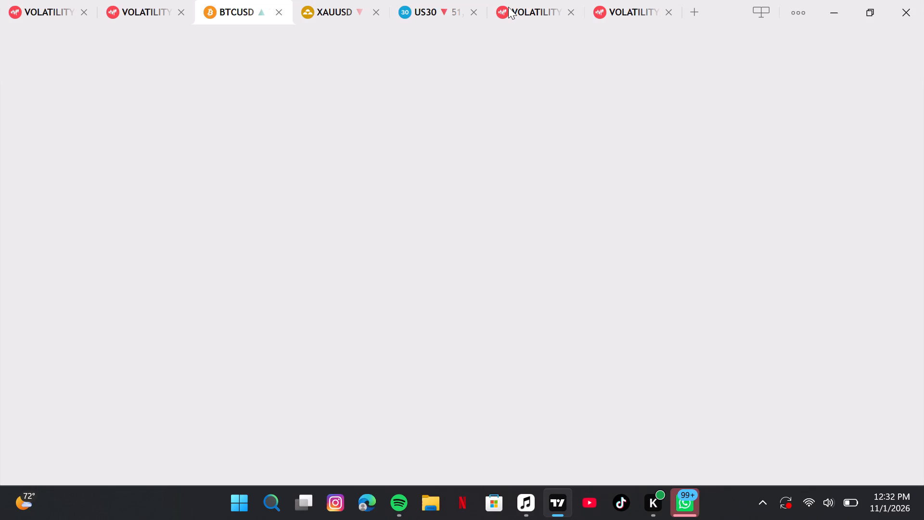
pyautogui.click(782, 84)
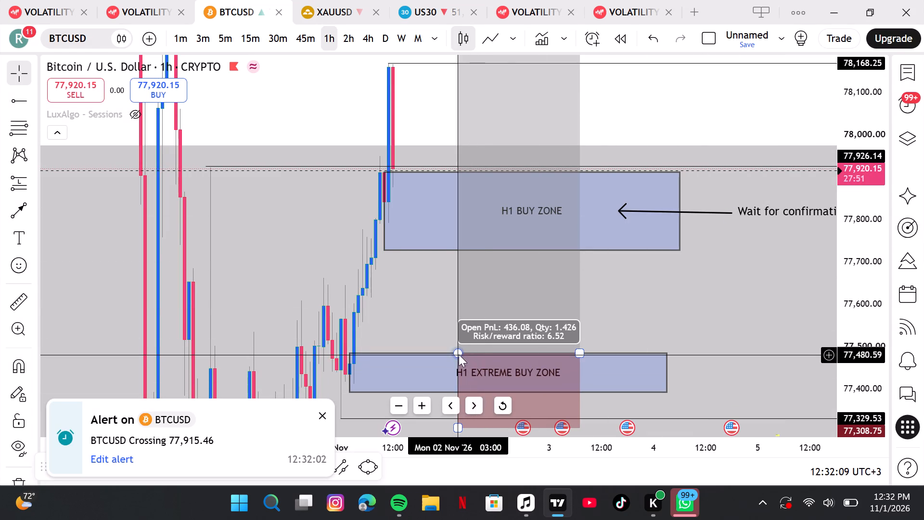
# Shift the long position back in time so it starts at about 22:00 on 1 November.
pyautogui.click(455, 353)
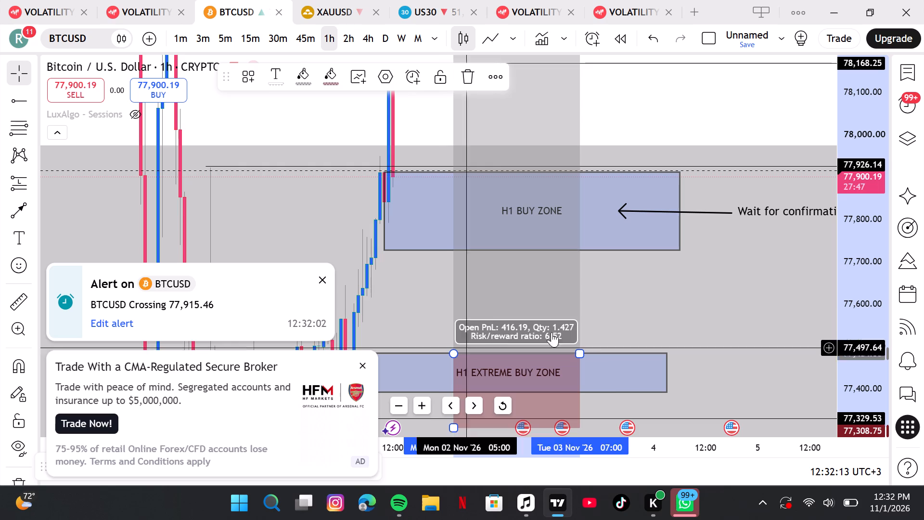
pyautogui.press('Left')
pyautogui.press('Left')
pyautogui.press('Left')
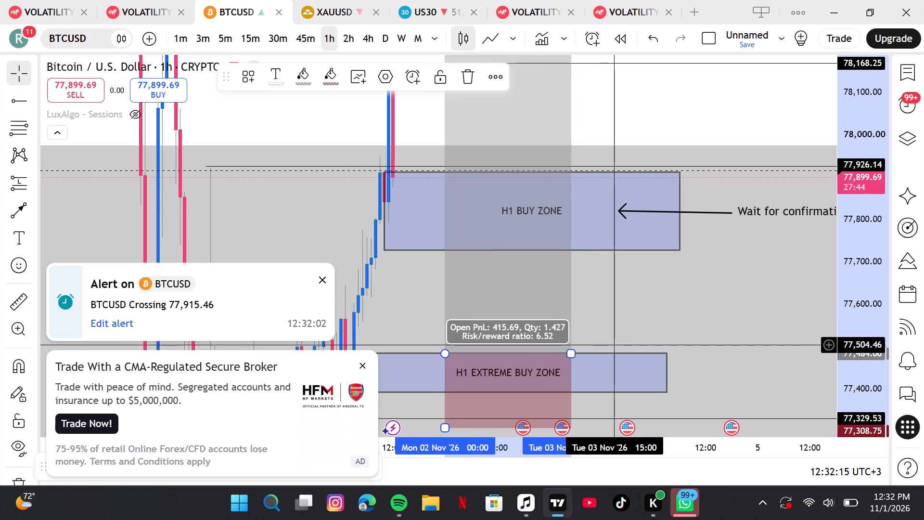
pyautogui.press('Left')
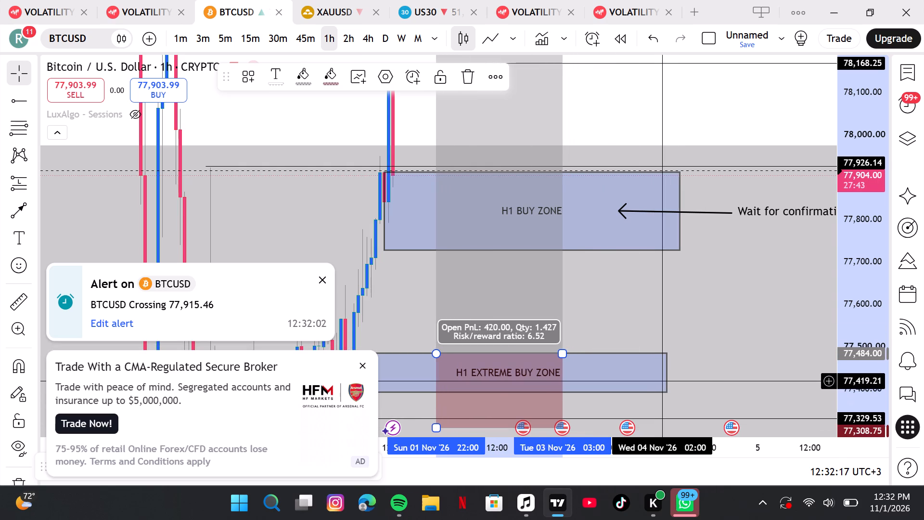
# Extend the H1 extreme buy zone rectangle forward to about 05:00 on 5 November.
pyautogui.moveTo(667, 377); pyautogui.dragTo(757, 361)
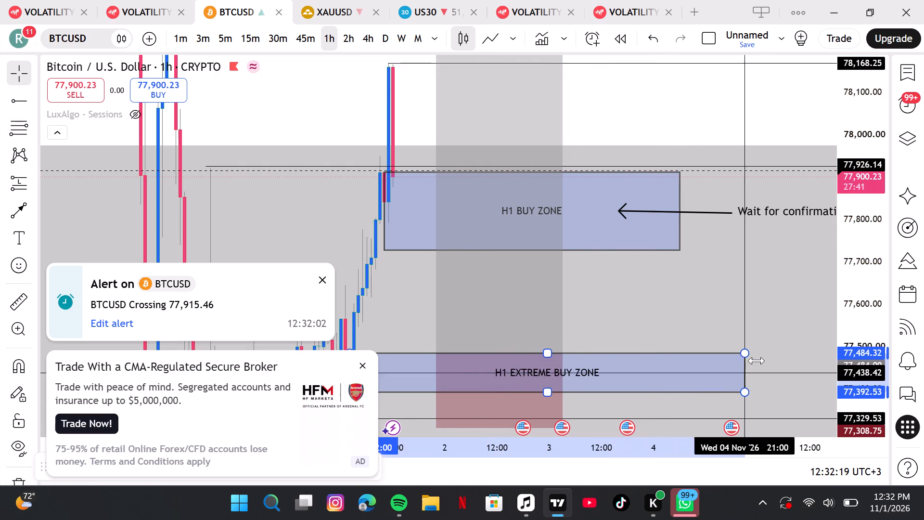
pyautogui.moveTo(757, 361); pyautogui.dragTo(779, 359)
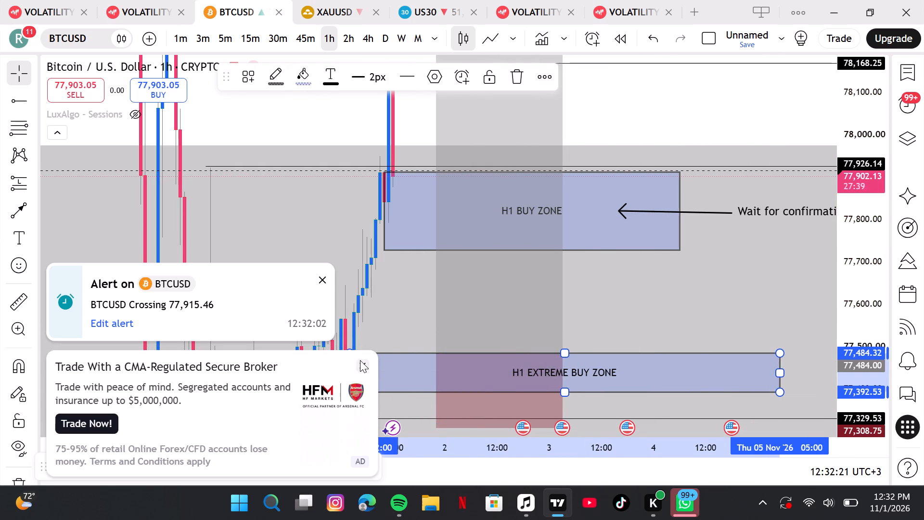
# Dismiss the broker advertisement, the ad-free upgrade offer and the BTCUSD alert notification covering the chart.
pyautogui.click(360, 360)
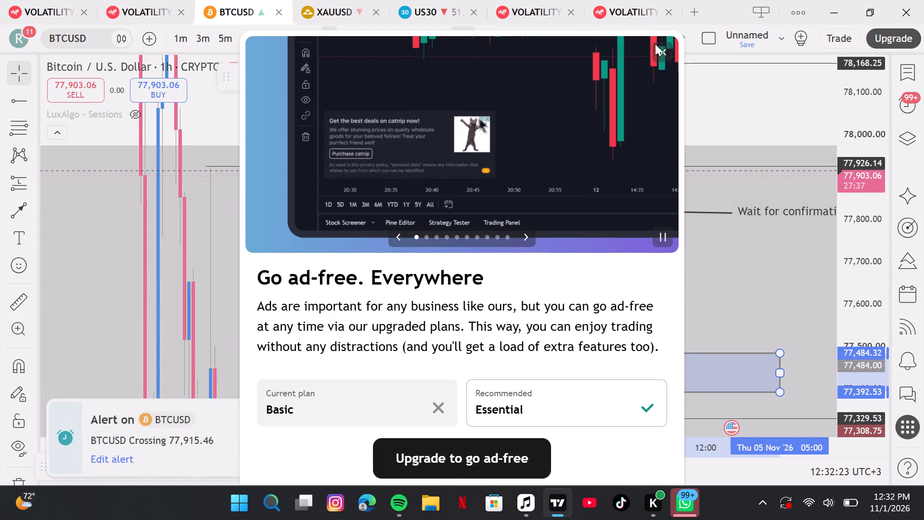
pyautogui.click(659, 49)
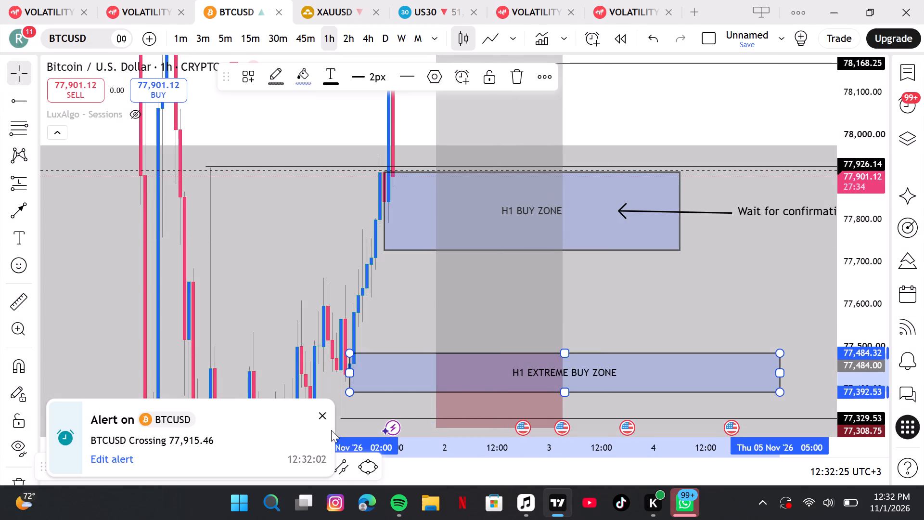
pyautogui.click(322, 415)
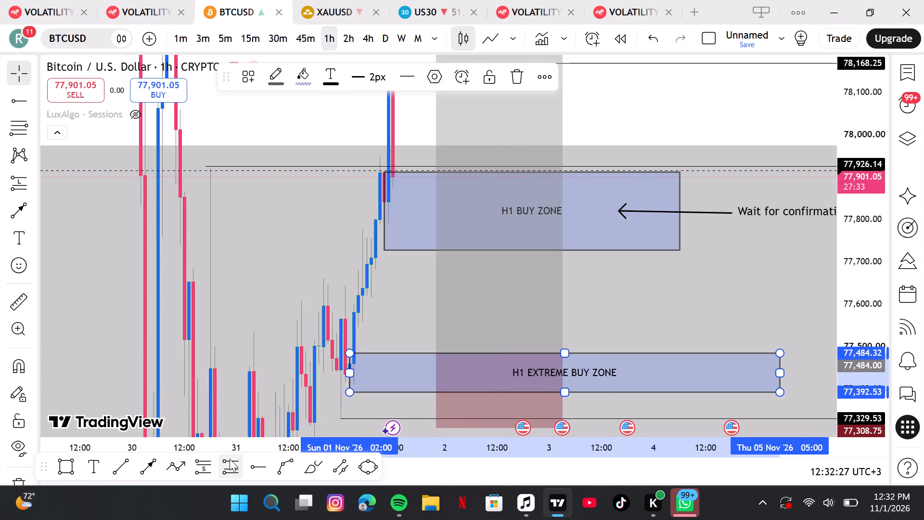
# Add a second long position from 3 November 17:00, with entry at about 77,486 and stop at about 77,310 below the H1 extreme buy zone.
pyautogui.click(230, 459)
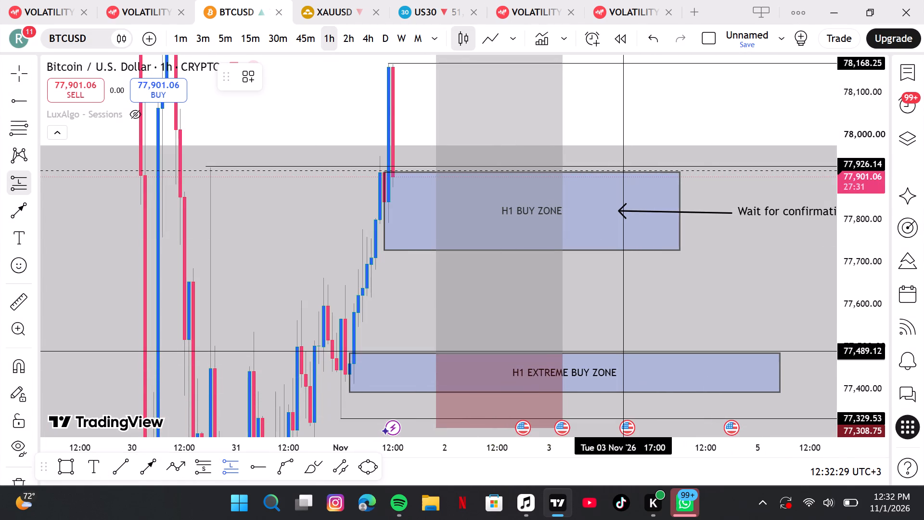
pyautogui.click(623, 353)
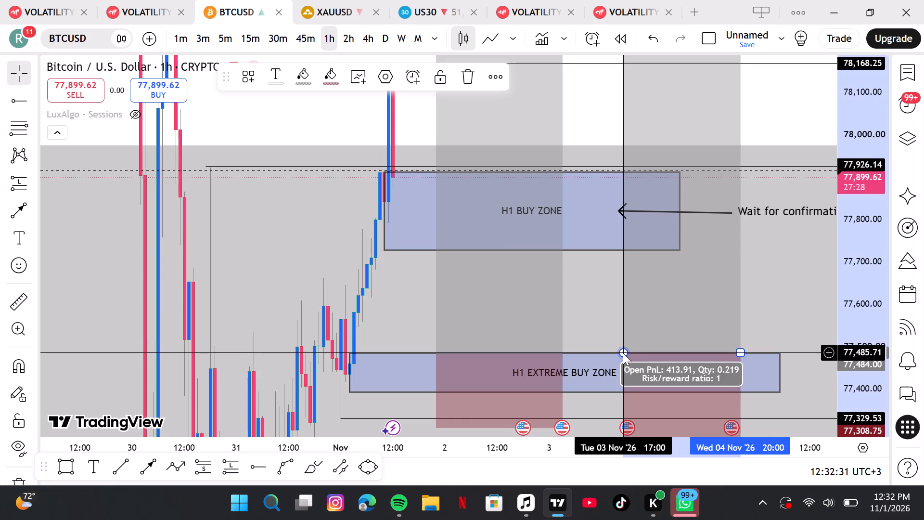
pyautogui.moveTo(872, 143); pyautogui.dragTo(837, 339)
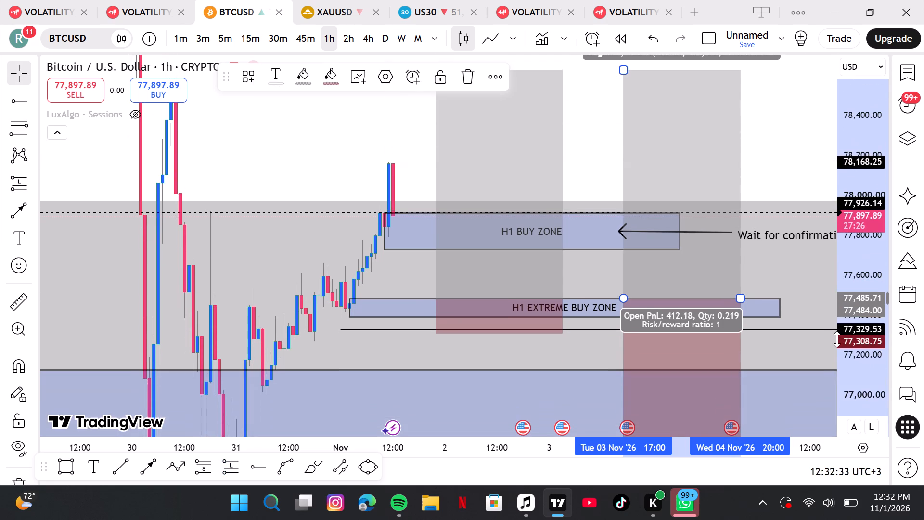
pyautogui.click(837, 339)
pyautogui.moveTo(837, 339); pyautogui.dragTo(833, 428)
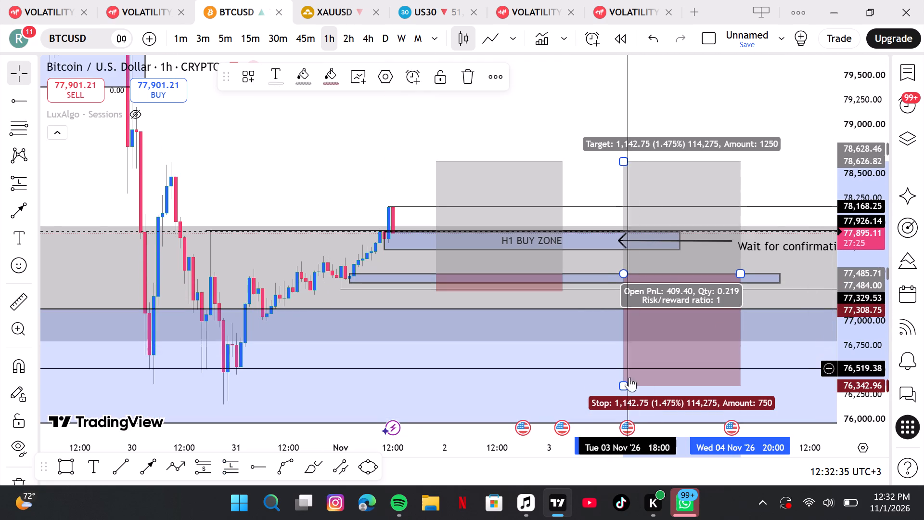
pyautogui.moveTo(621, 384); pyautogui.dragTo(609, 288)
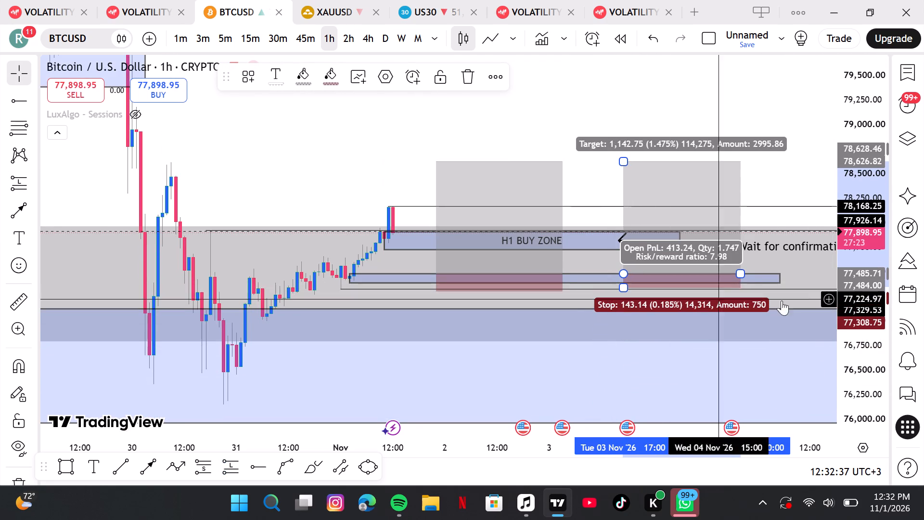
pyautogui.moveTo(861, 324); pyautogui.dragTo(832, 95)
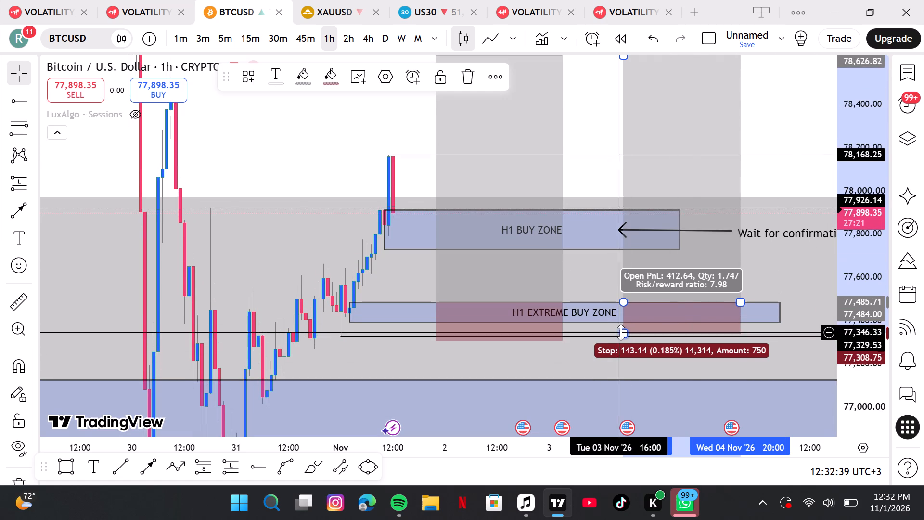
pyautogui.moveTo(623, 332); pyautogui.dragTo(619, 341)
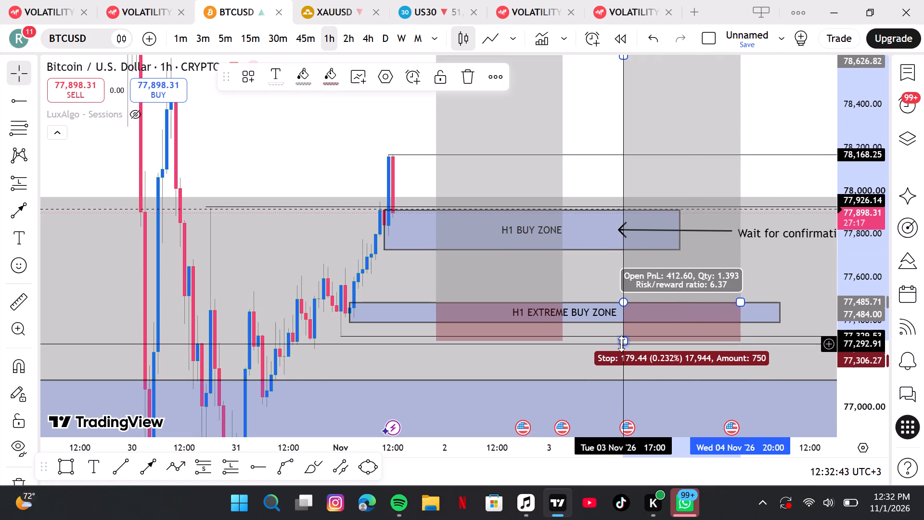
pyautogui.click(623, 344)
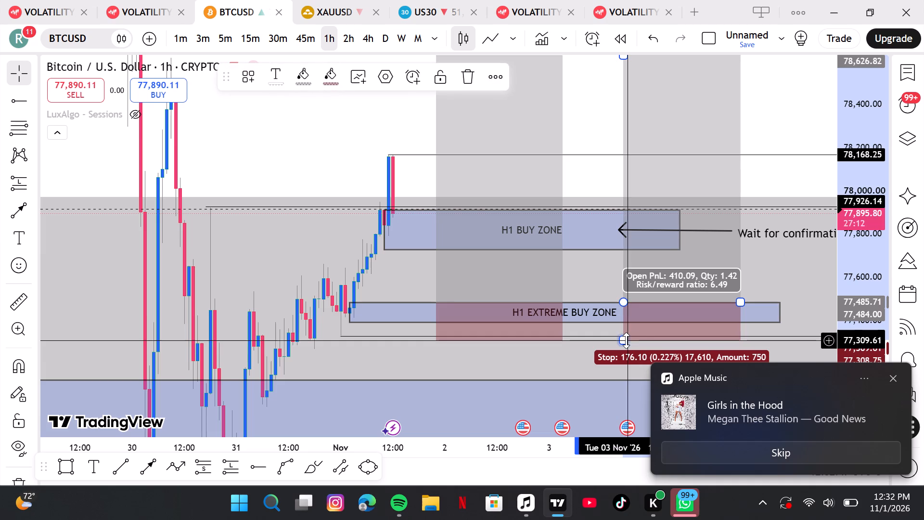
# On the 4-hour timeframe, raise the second long position's target to about 81,212, just above the supply zone starting near 80,700.
pyautogui.moveTo(785, 126); pyautogui.dragTo(741, 304)
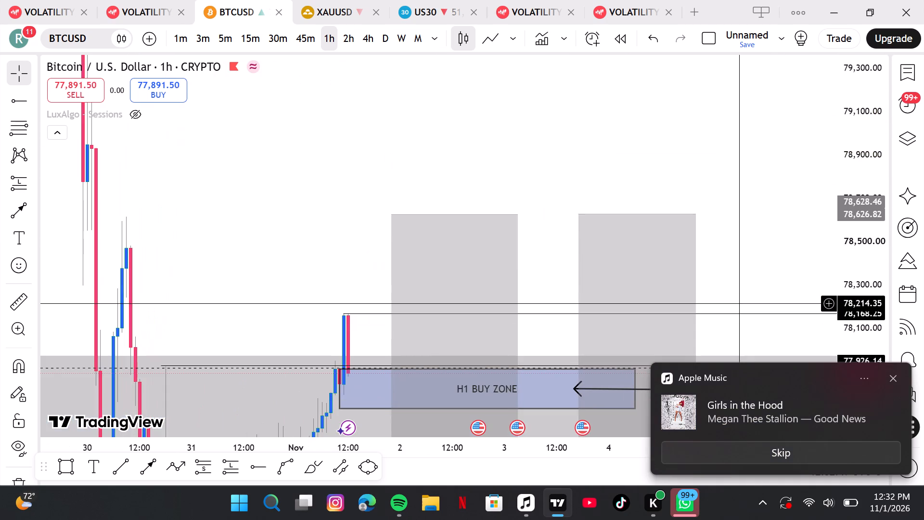
pyautogui.click(375, 42)
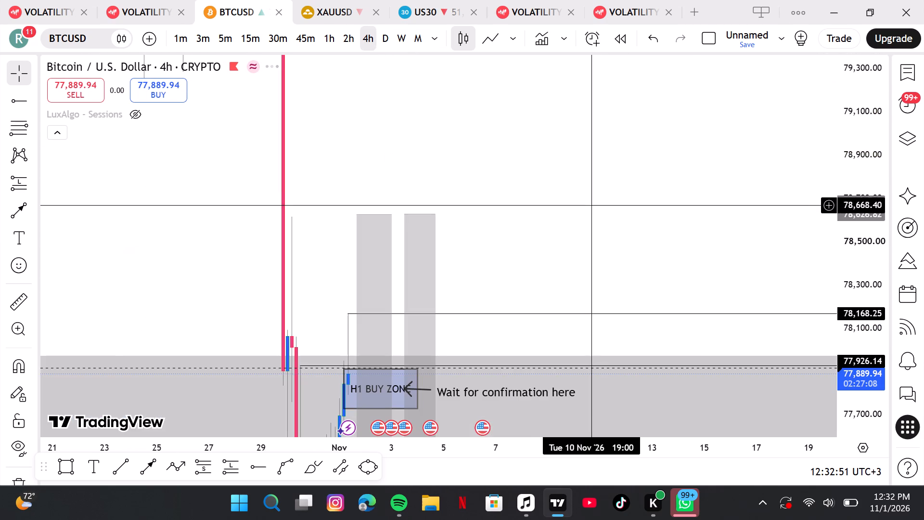
pyautogui.moveTo(404, 214); pyautogui.dragTo(419, 108)
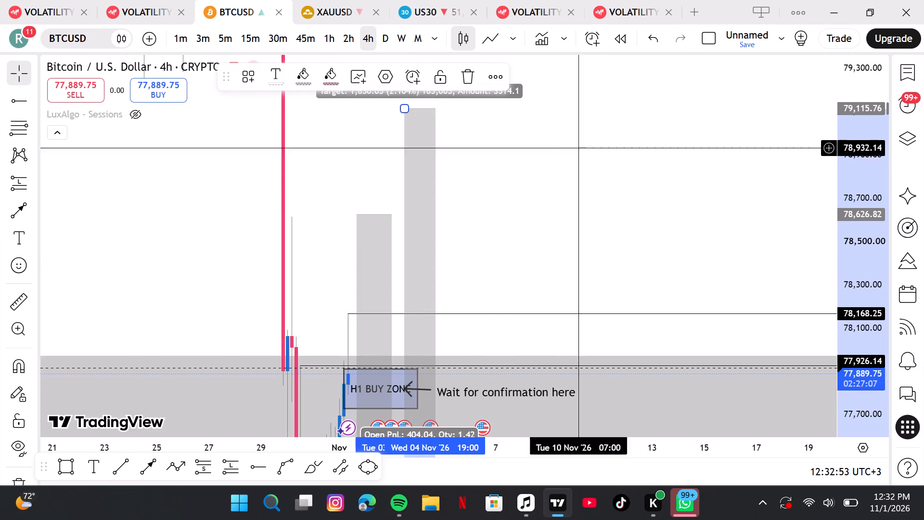
pyautogui.moveTo(834, 136); pyautogui.dragTo(840, 376)
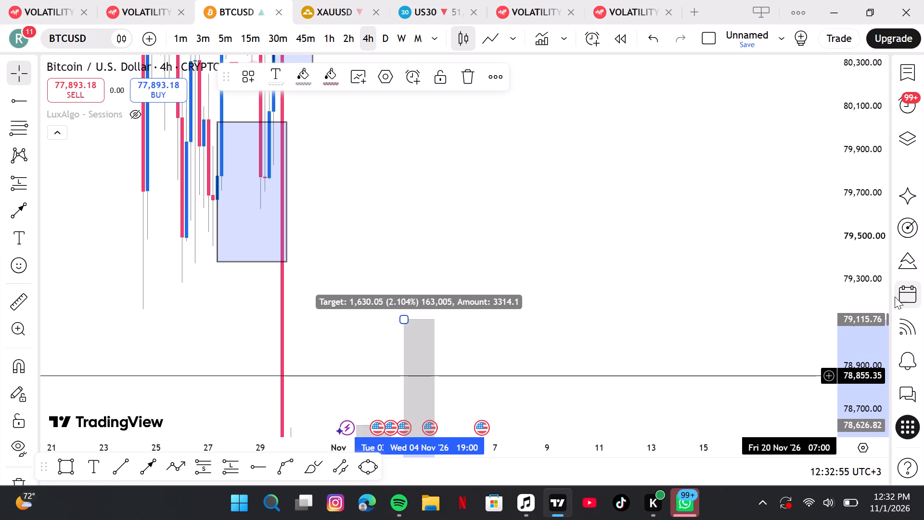
pyautogui.moveTo(875, 293); pyautogui.dragTo(864, 485)
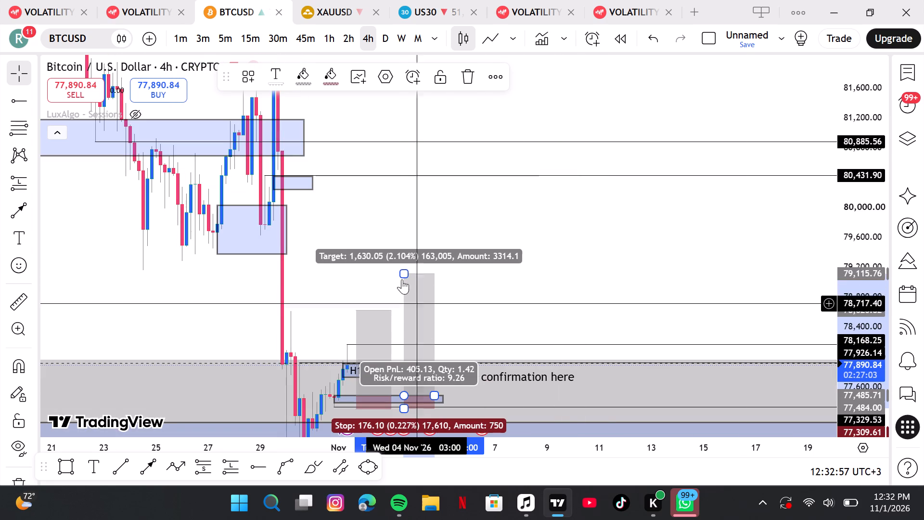
pyautogui.moveTo(403, 274); pyautogui.dragTo(417, 117)
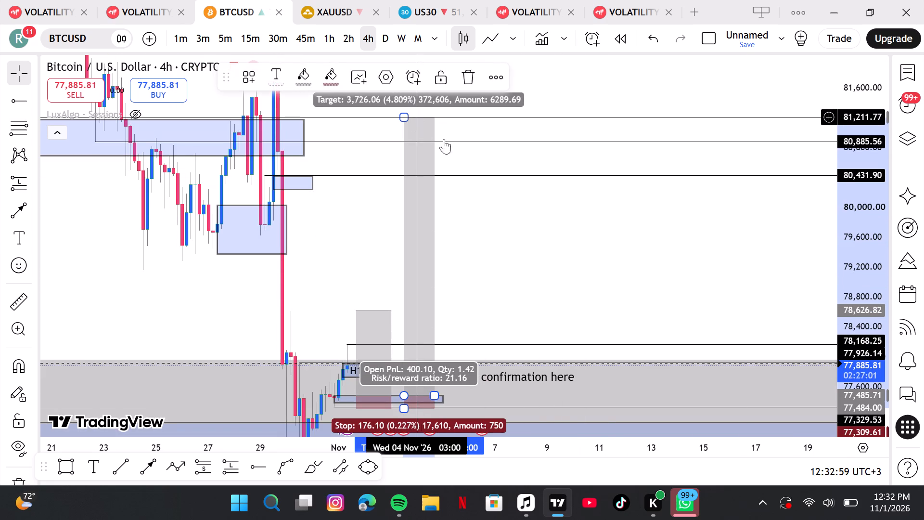
pyautogui.moveTo(563, 242); pyautogui.dragTo(584, 297)
pyautogui.moveTo(584, 297); pyautogui.dragTo(583, 425)
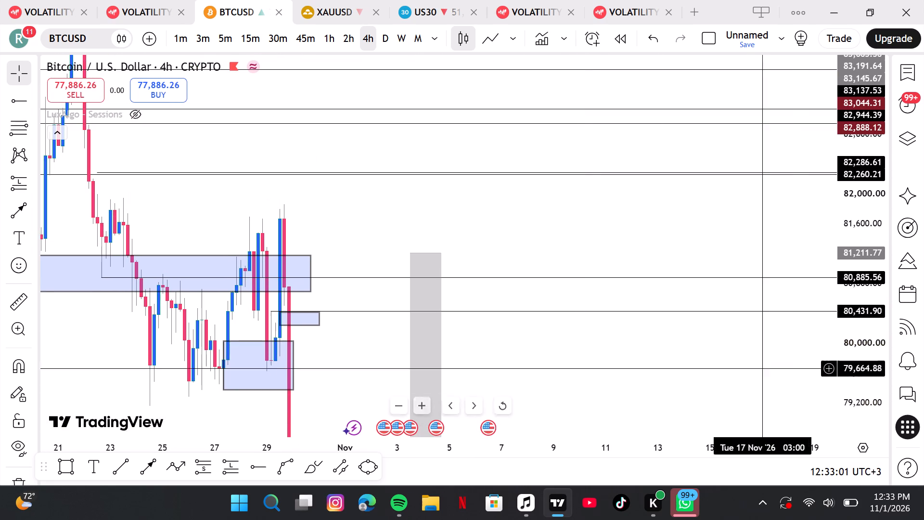